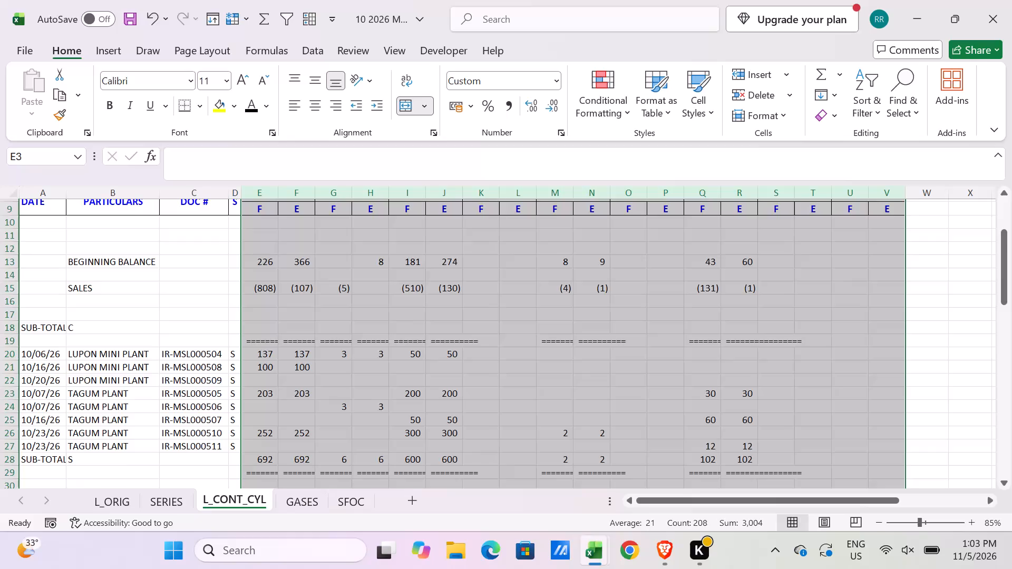
Delete the two blank rows 11 and 12 above the BEGINNING BALANCE row on the L_CONT_CYL sheet.
scroll(390, 395, up, 2)
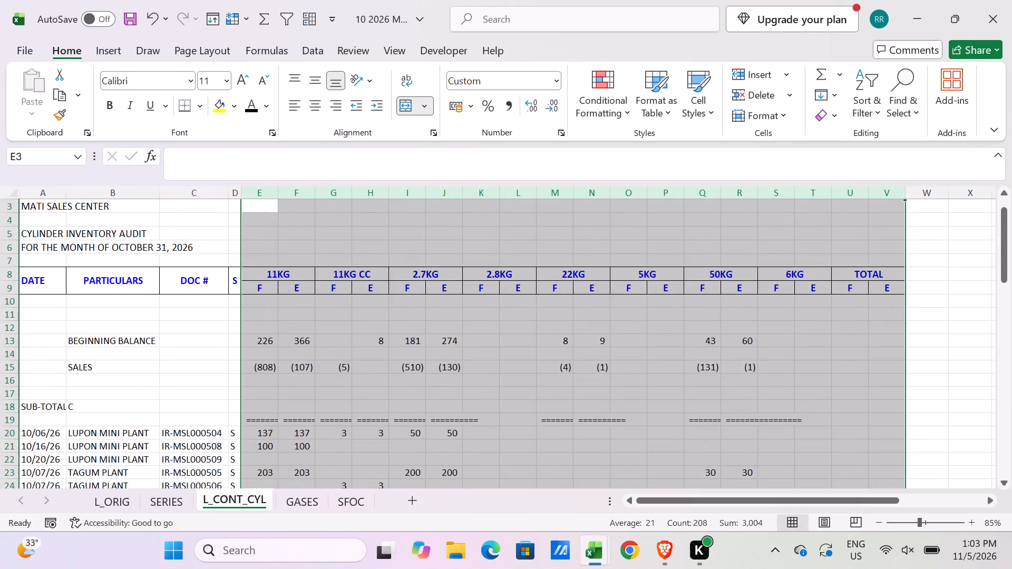
scroll(66, 382, up, 2)
scroll(162, 361, down, 1)
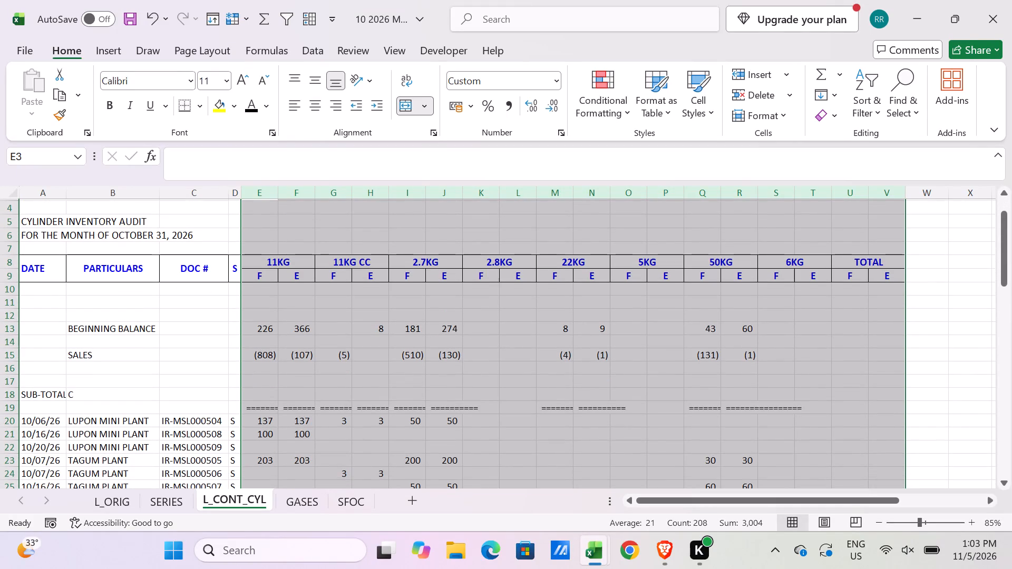
scroll(162, 361, down, 1)
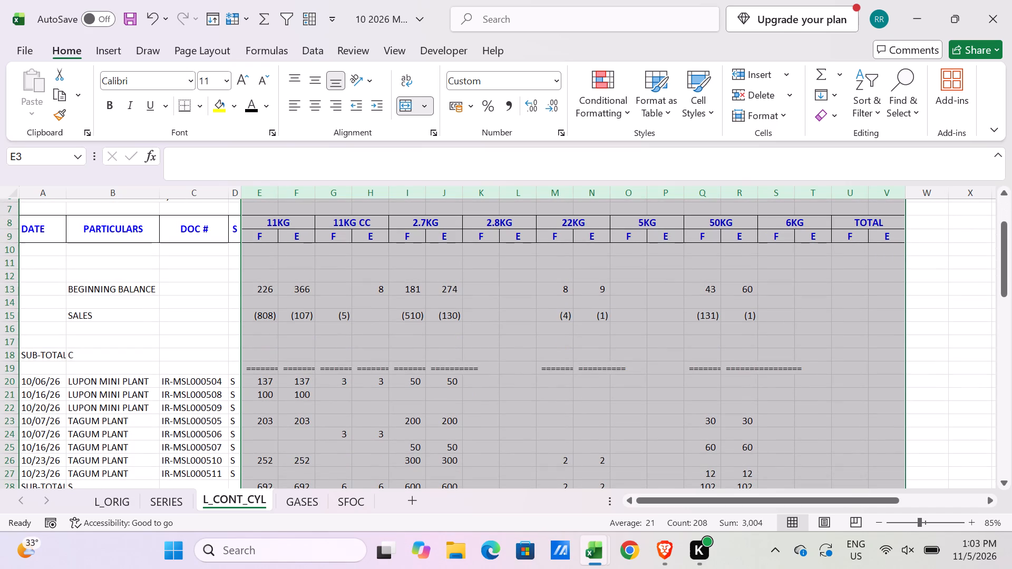
drag(14, 262, 14, 273)
key(ctrl+minus)
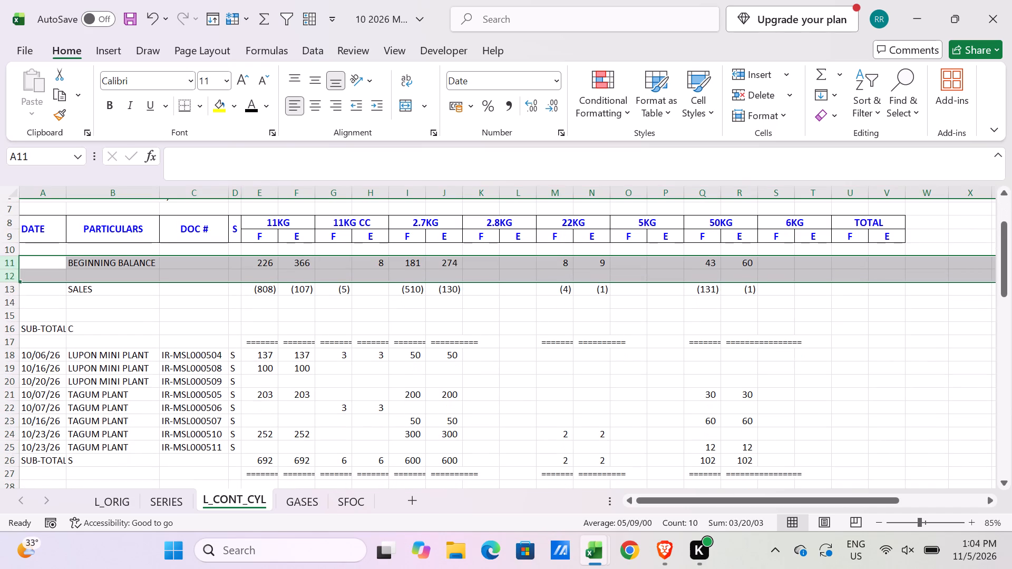
Move the blank row 12 between BEGINNING BALANCE and SALES to just below the SALES row.
click(11, 270)
click(11, 278)
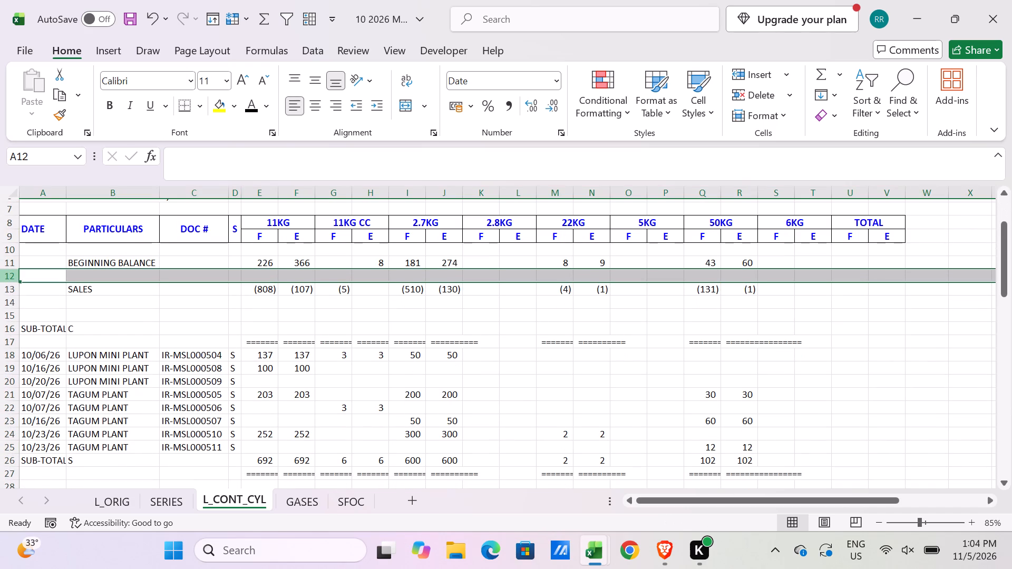
key(ctrl+x)
click(17, 300)
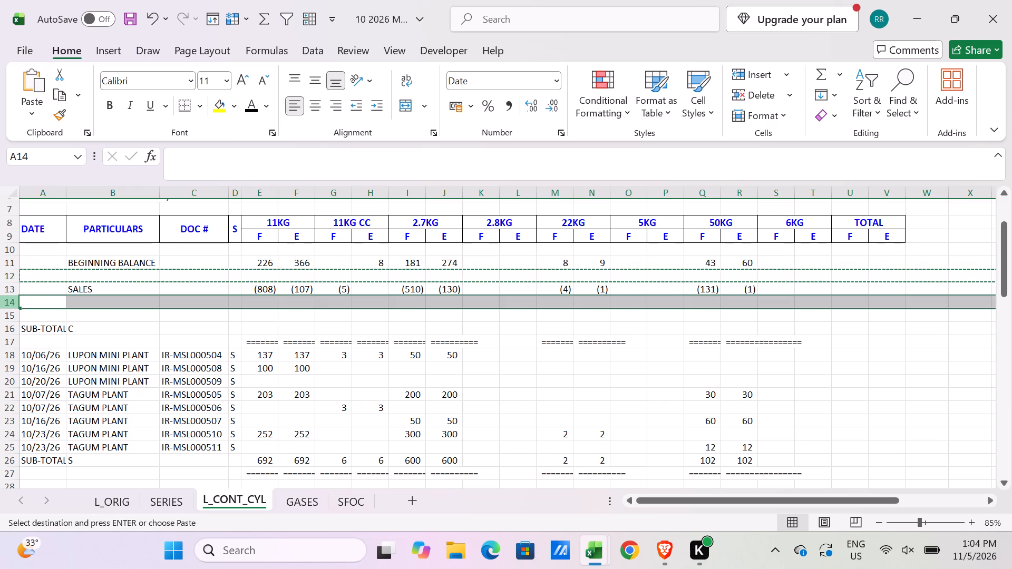
key(ctrl+shift+equal)
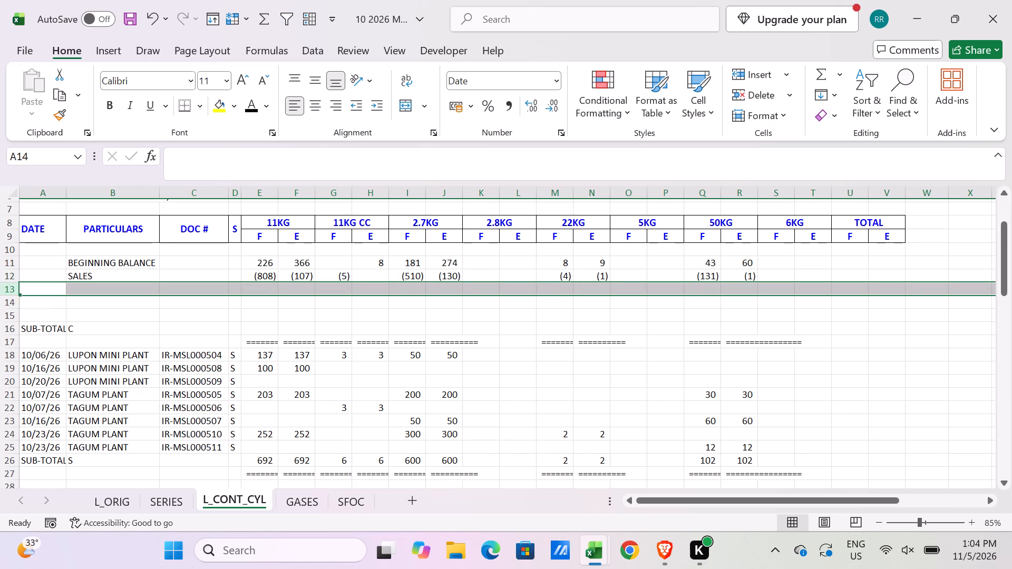
Move the 11KG empty-cylinder sales value from F12 down to F13, leaving F12 blank.
click(299, 279)
key(ctrl+c)
click(307, 291)
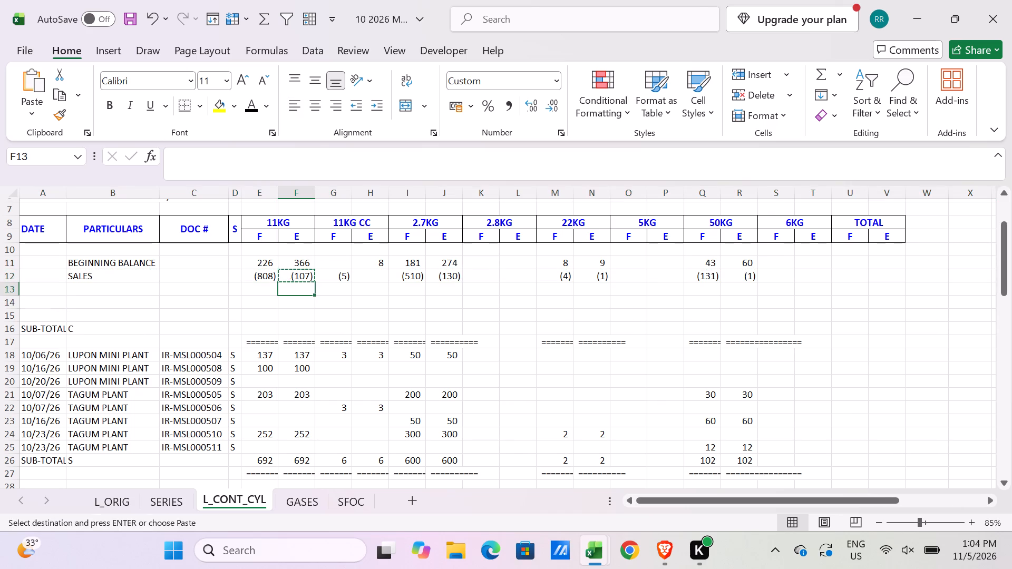
key(ctrl+v)
click(305, 274)
key(Delete)
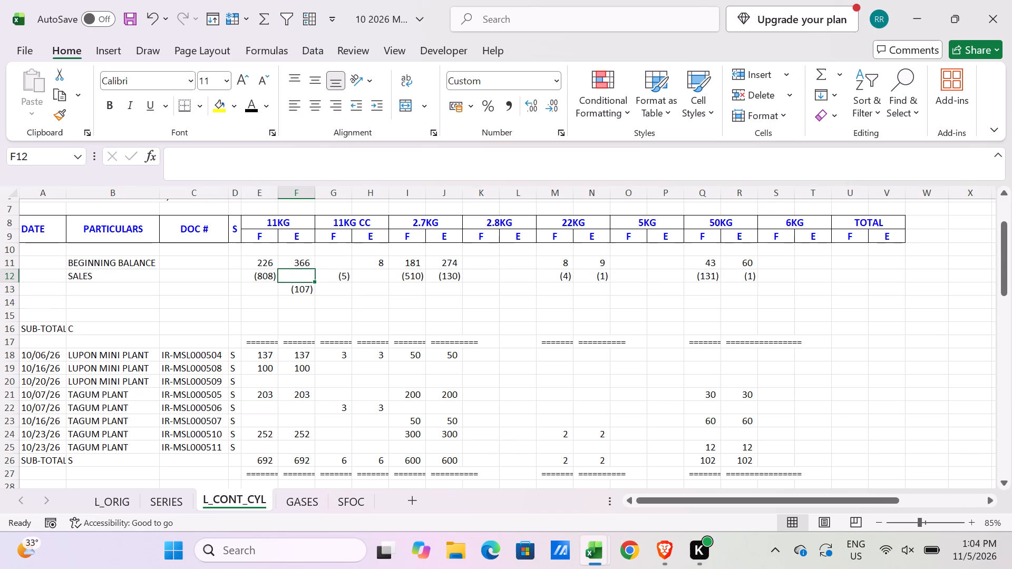
Move the 2.7KG empty-cylinder sales value from J12 down to J13, leaving J12 blank.
click(444, 277)
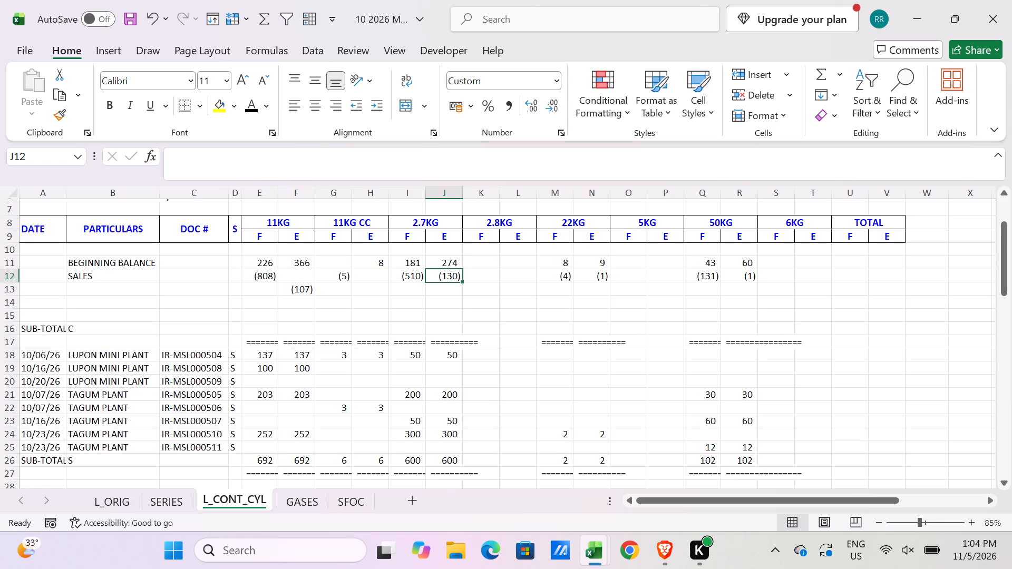
key(ctrl+c)
click(439, 290)
key(ctrl+v)
click(443, 274)
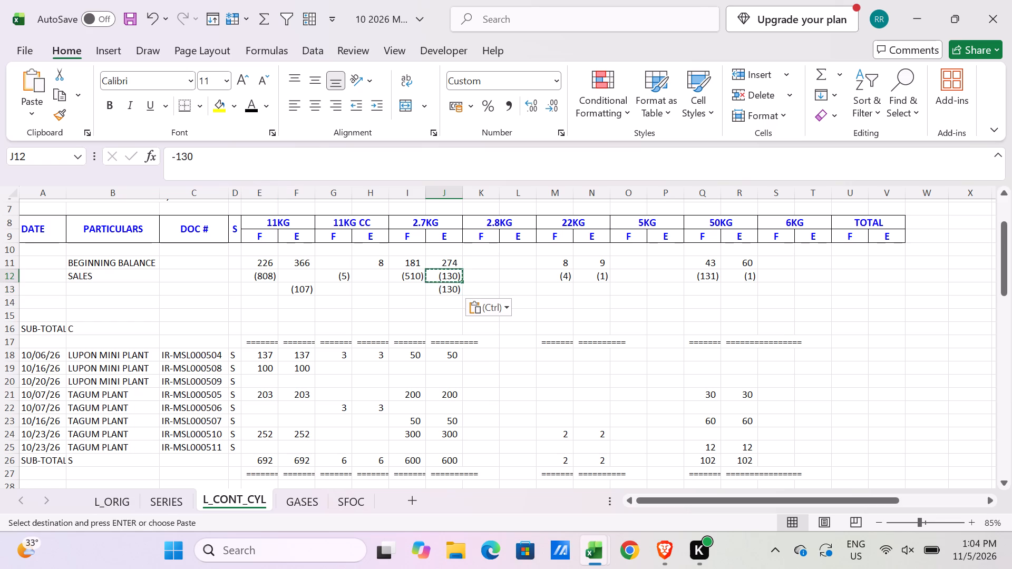
key(Delete)
Move the 22KG empty-cylinder sales value from N12 down to N13, leaving N12 blank.
click(595, 275)
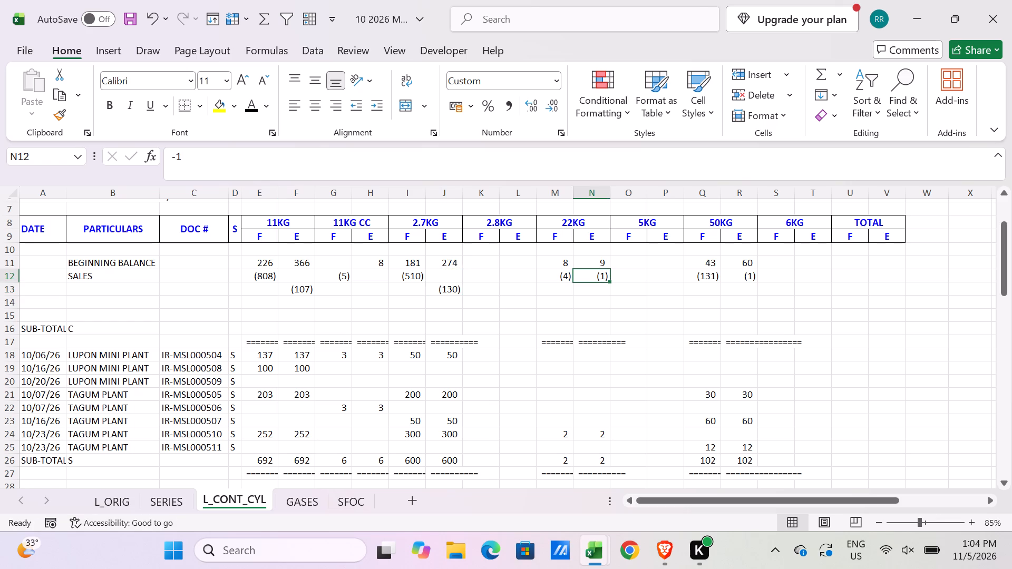
key(ctrl+c)
click(591, 288)
key(ctrl+v)
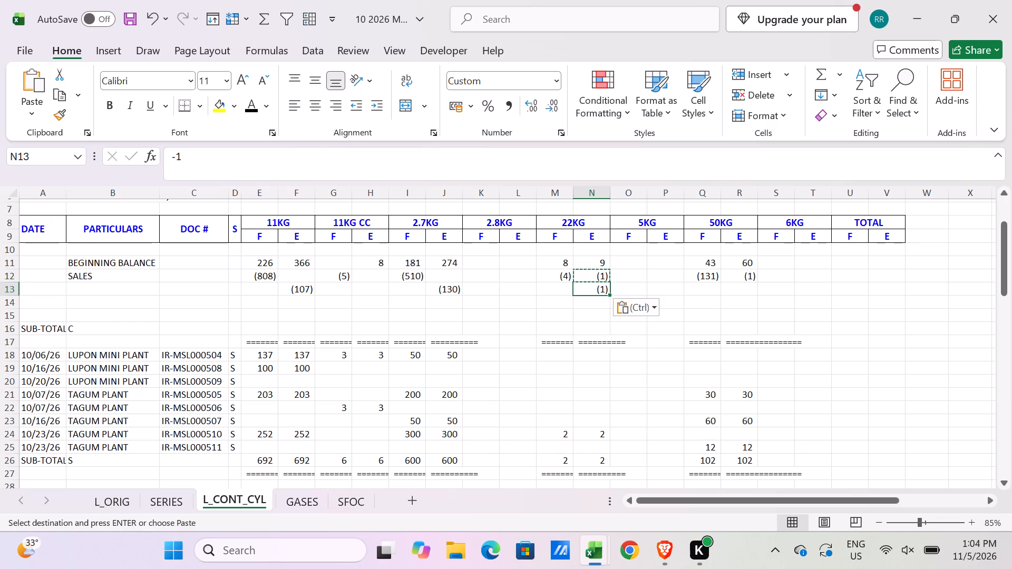
click(595, 276)
key(Delete)
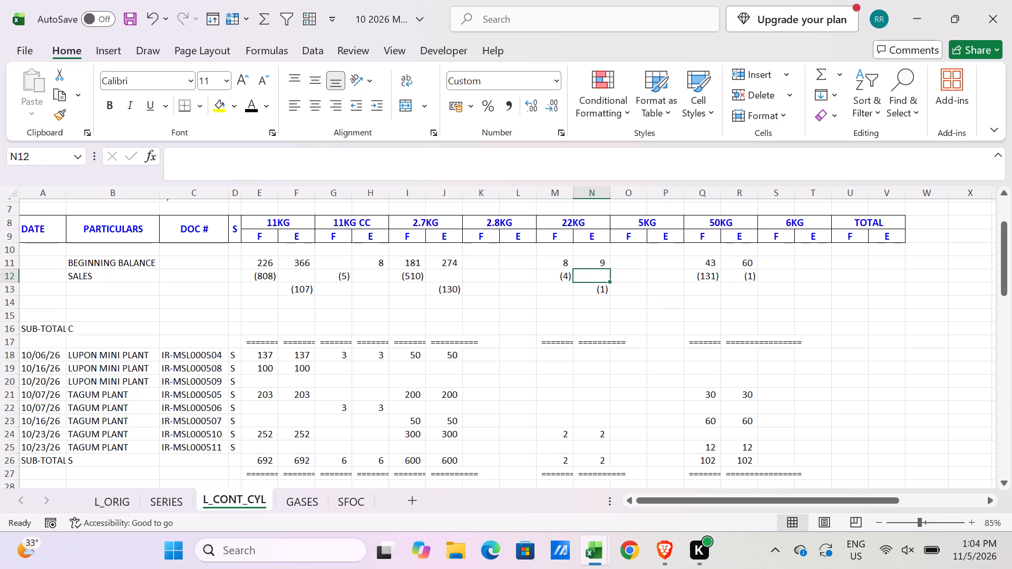
Move the 50KG empty-cylinder sales value from R12 down to R13, leaving R12 blank.
click(744, 275)
key(ctrl+c)
click(737, 291)
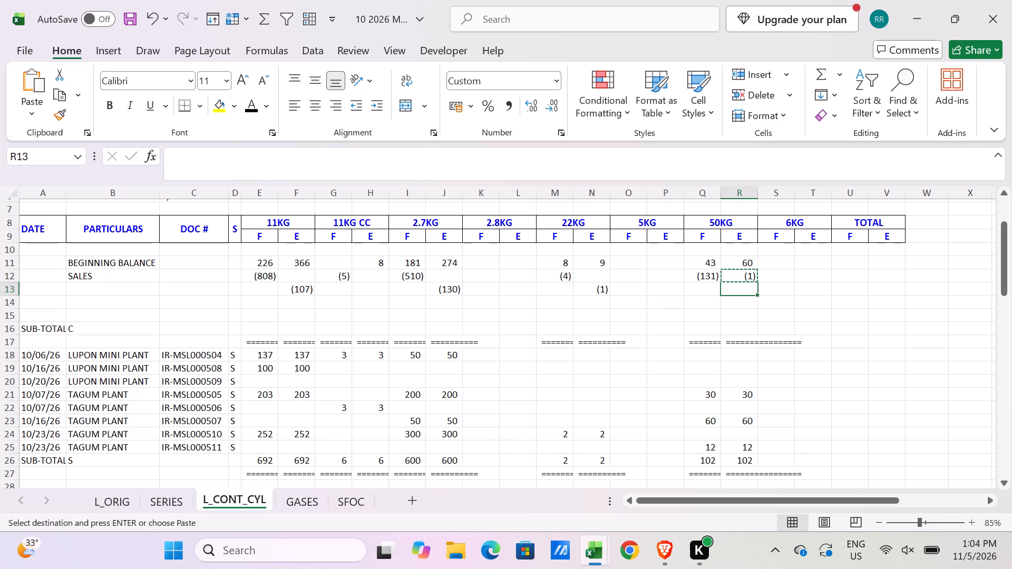
key(ctrl+v)
click(741, 273)
key(Delete)
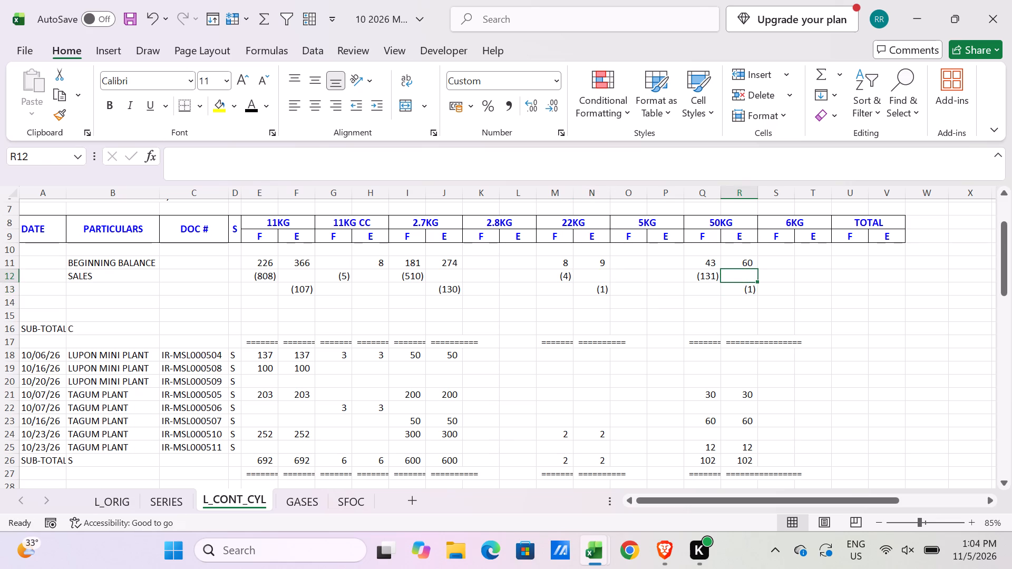
Copy the BEGINNING BALANCE TOTAL formulas (U15:V15) from the September workbook's Mati sheet and paste only the formulas into U11:V11 of the October workbook.
key(alt+Tab)
scroll(746, 398, down, 1)
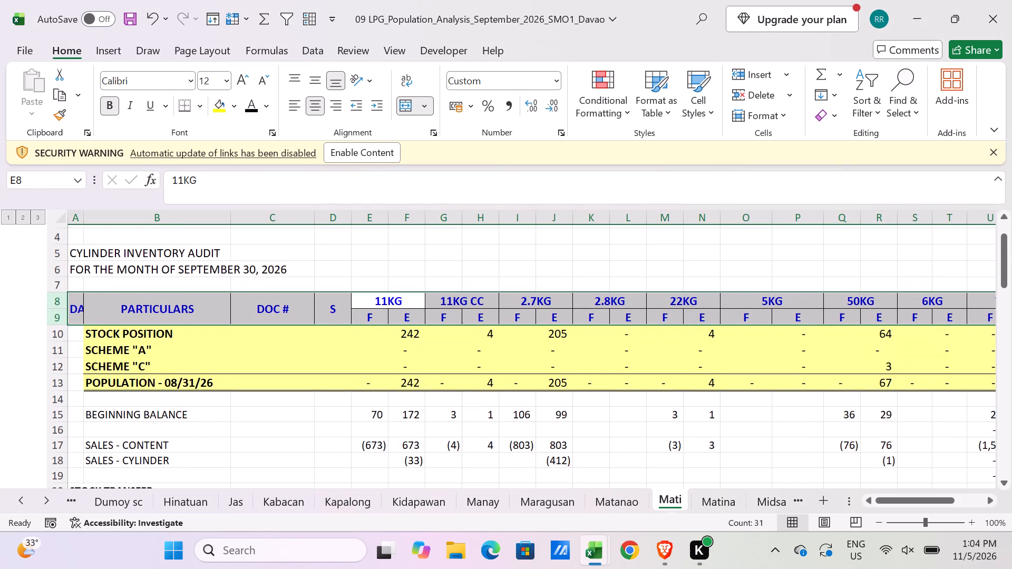
ctrl+scroll(740, 389, down, 2)
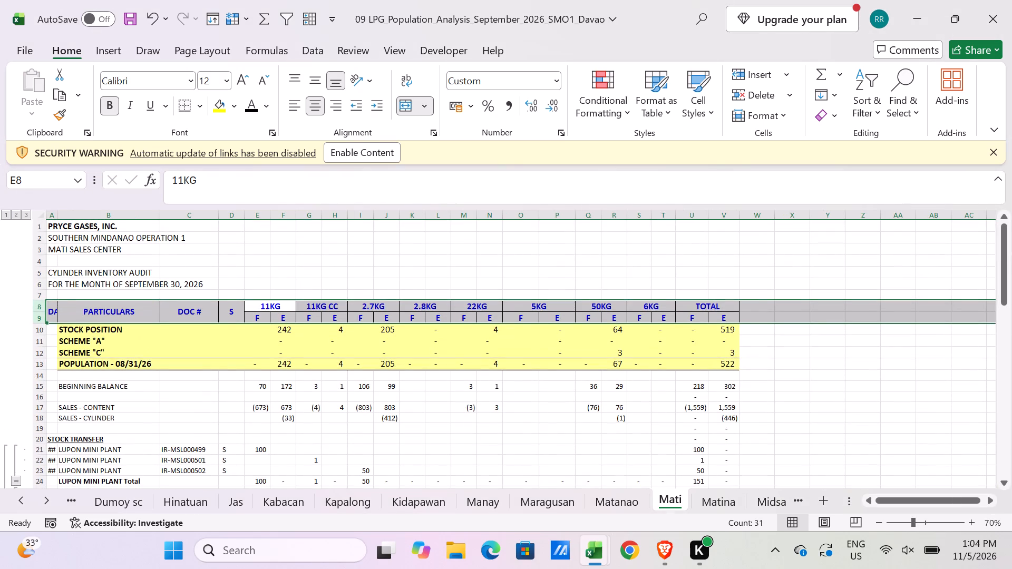
drag(698, 382, 716, 383)
key(ctrl+c)
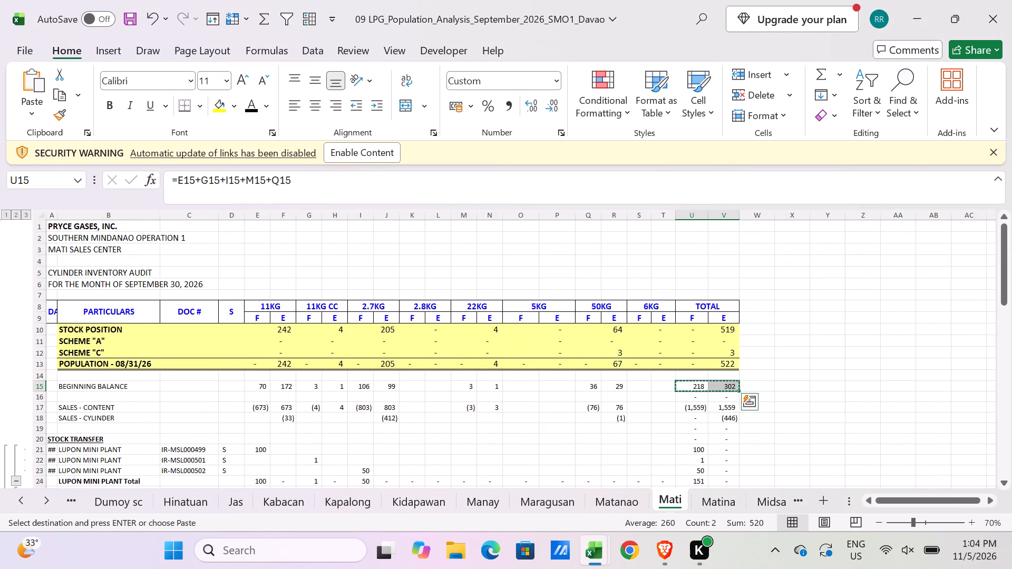
key(alt+Tab)
drag(840, 264, 834, 264)
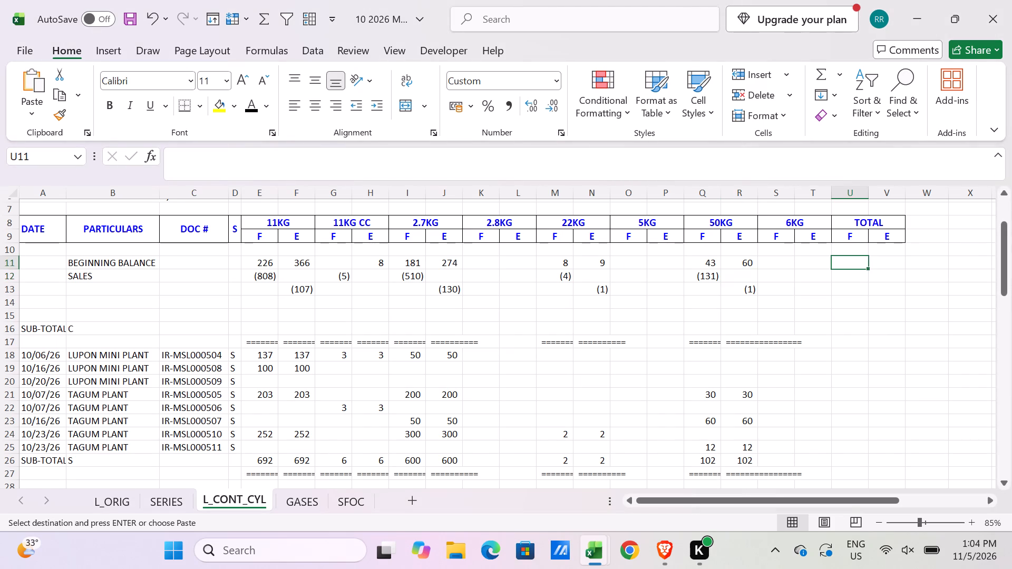
key(alt+e)
text(SF)
key(Return)
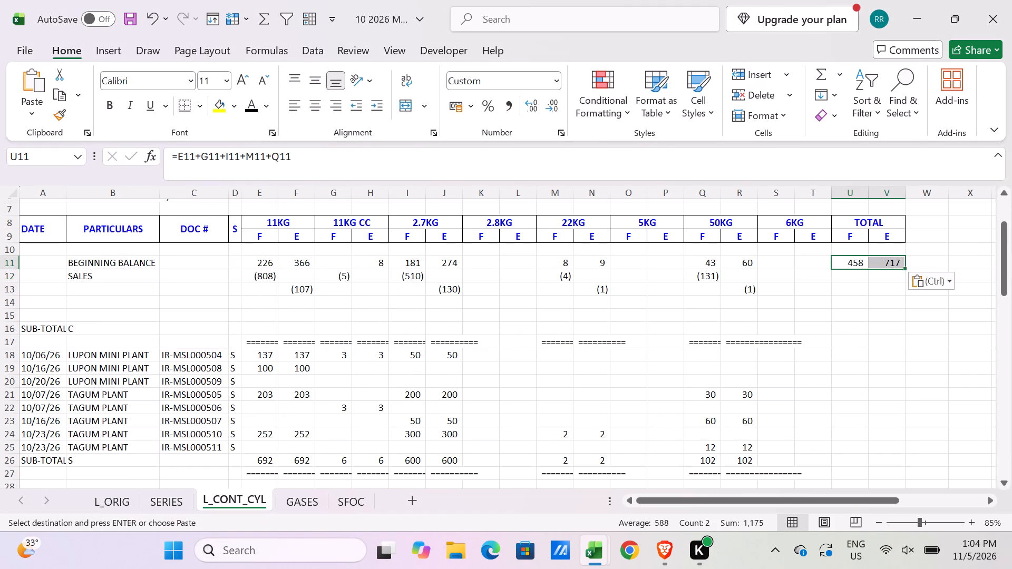
Fill the TOTAL formulas from U11:V11 down through row 68, the MPTY CYLINDER row.
drag(903, 268, 833, 514)
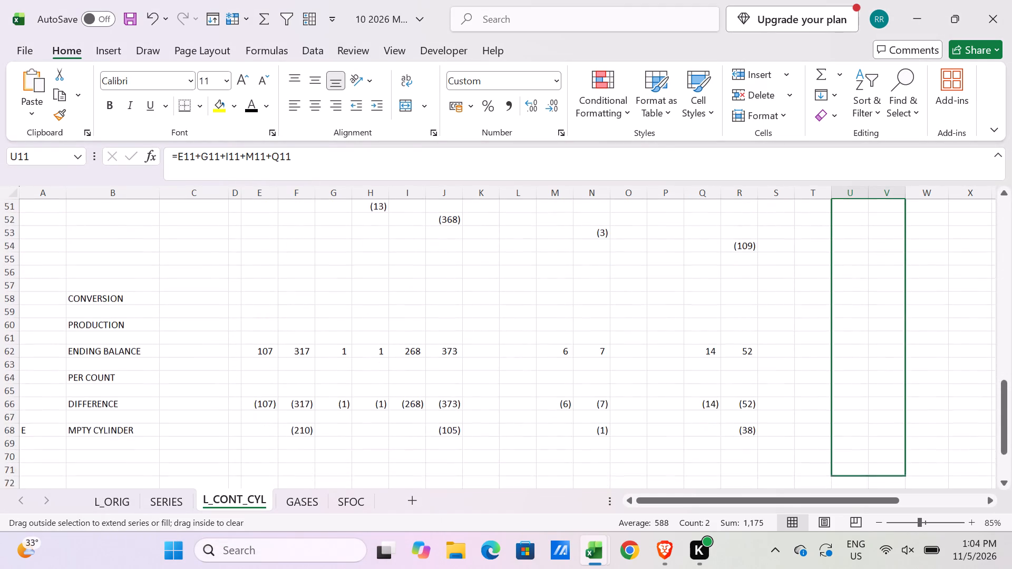
drag(833, 514, 846, 387)
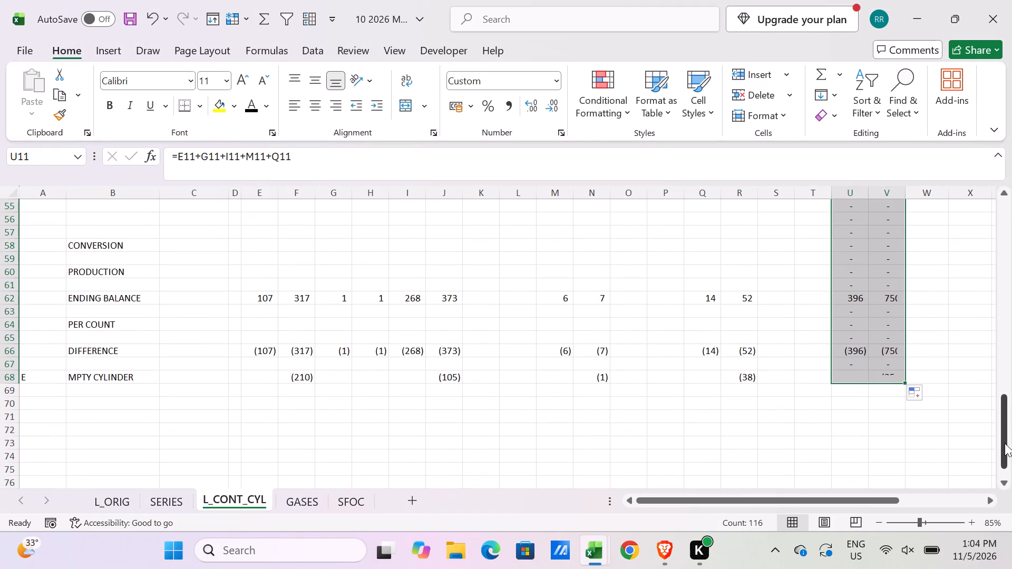
drag(1002, 438, 1011, 171)
scroll(254, 349, down, 2)
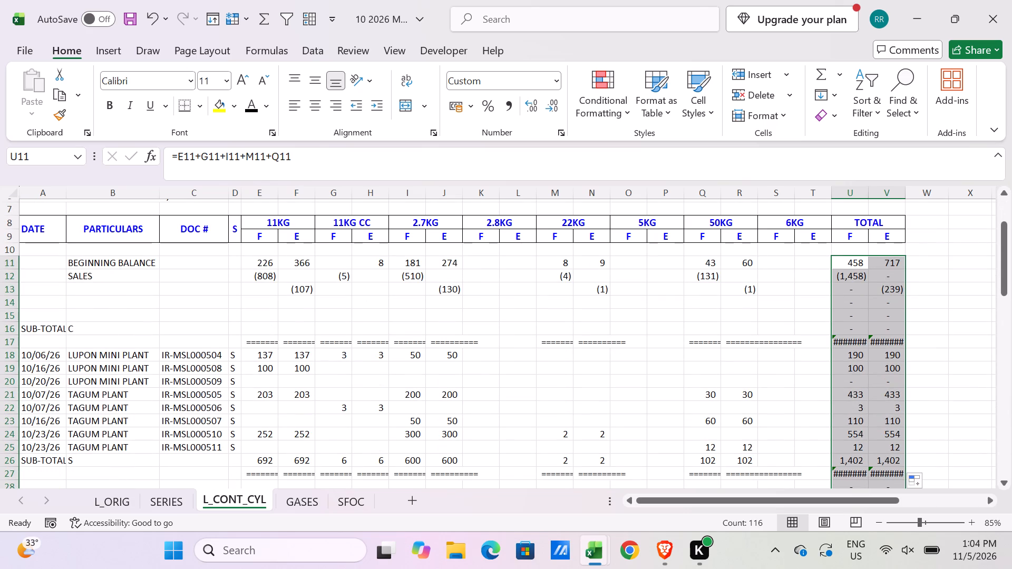
Clear A15:T17, including the SUB-TOTAL C label and its separator line.
click(46, 310)
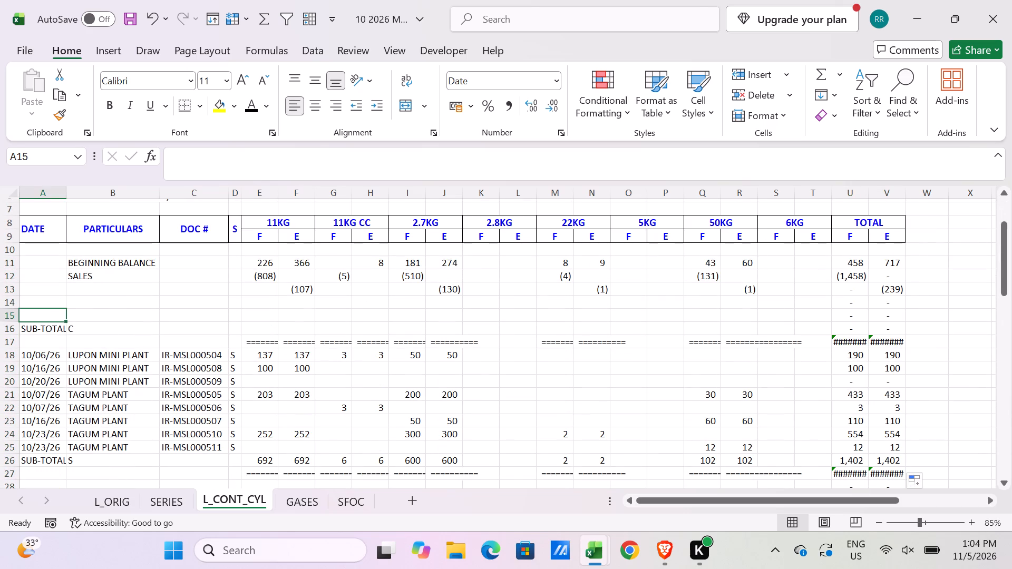
shift+click(808, 343)
key(Delete)
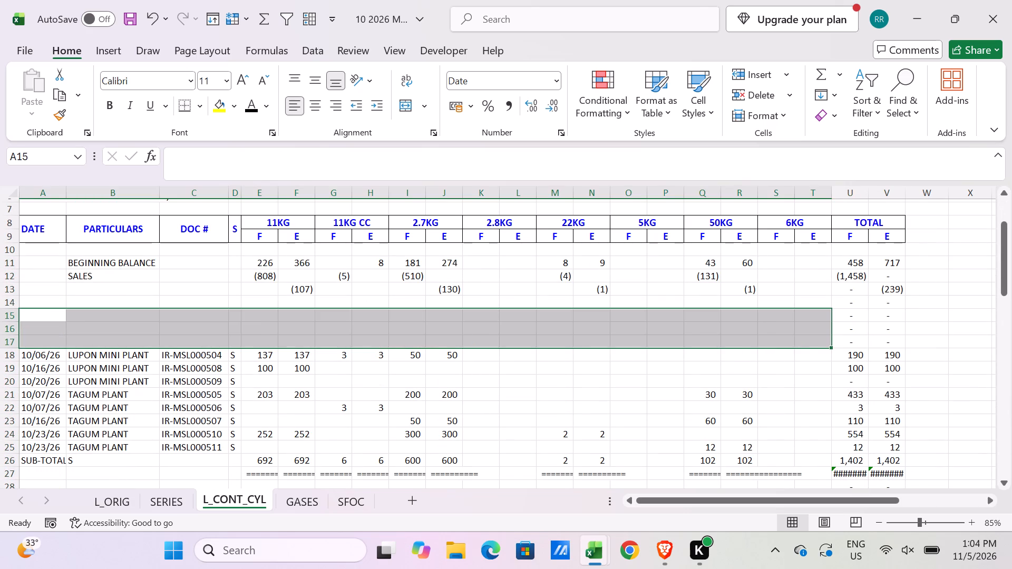
Start a Subtotal on the stock transfer rows A17:V25, grouped at each change in Column B.
click(47, 340)
shift+click(890, 450)
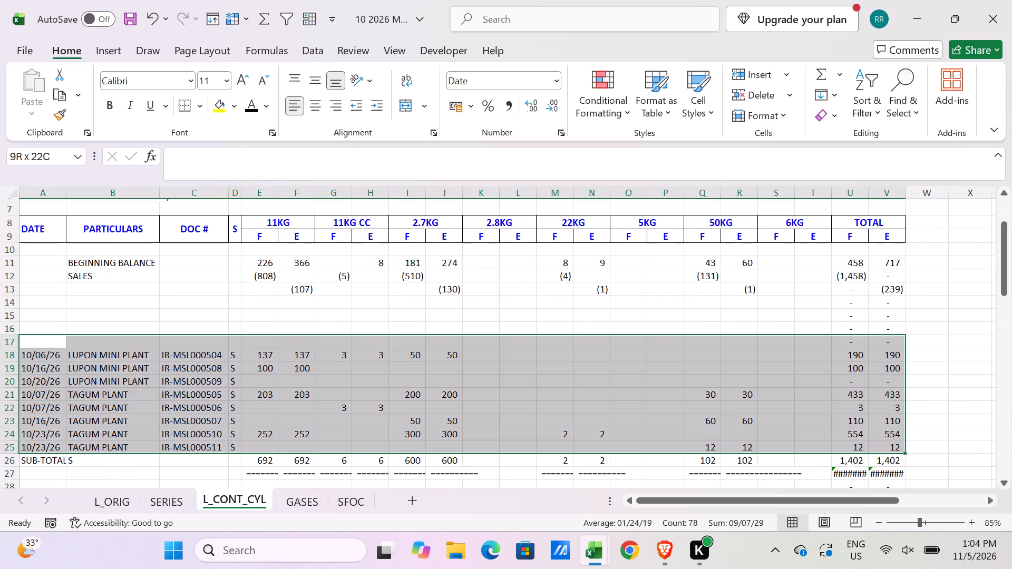
click(313, 17)
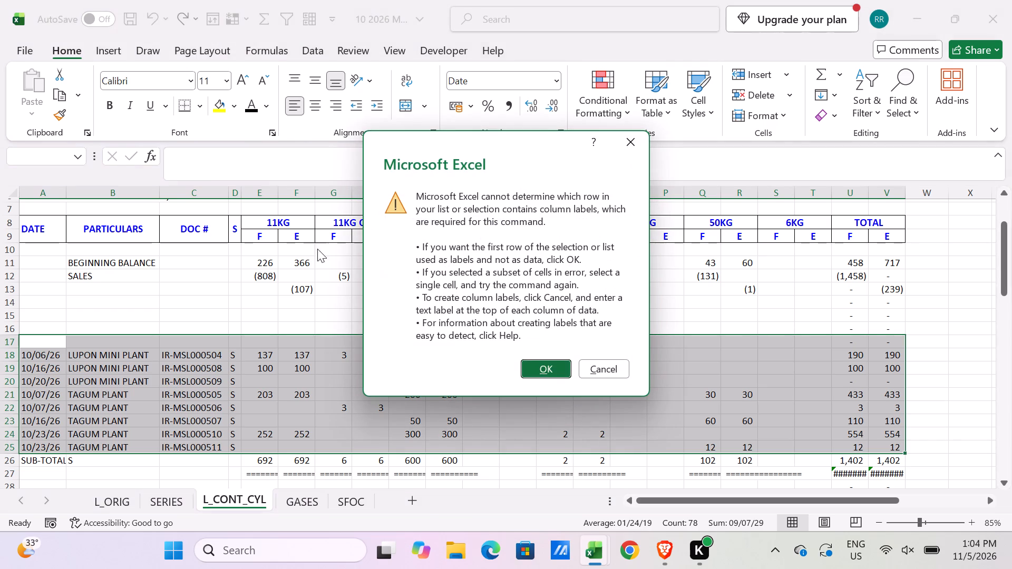
click(543, 361)
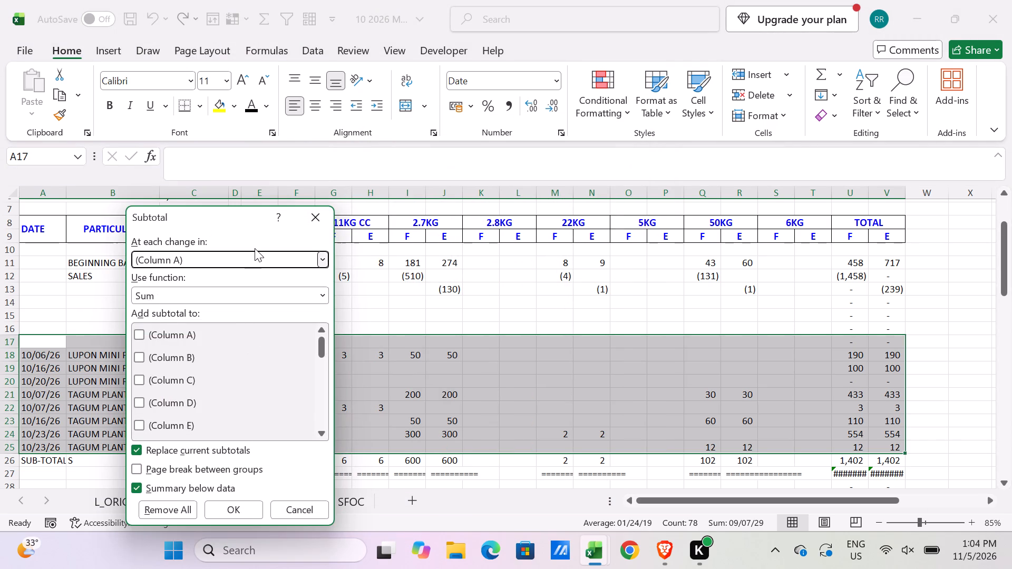
click(254, 256)
click(194, 296)
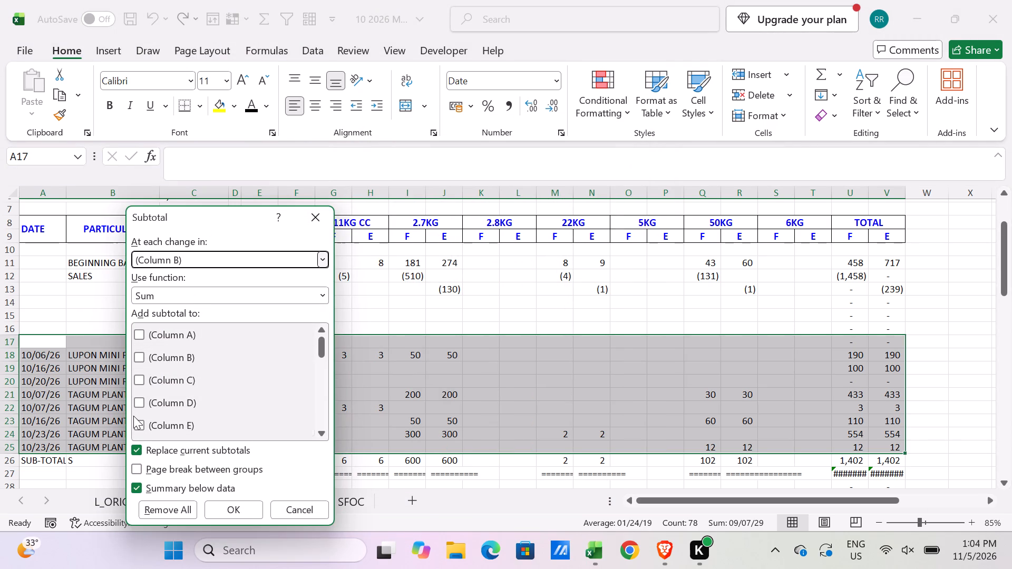
Add Sum subtotals for columns E through V, including both TOTAL columns, to the stock transfer rows grouped by plant.
click(140, 427)
scroll(145, 416, down, 2)
click(140, 368)
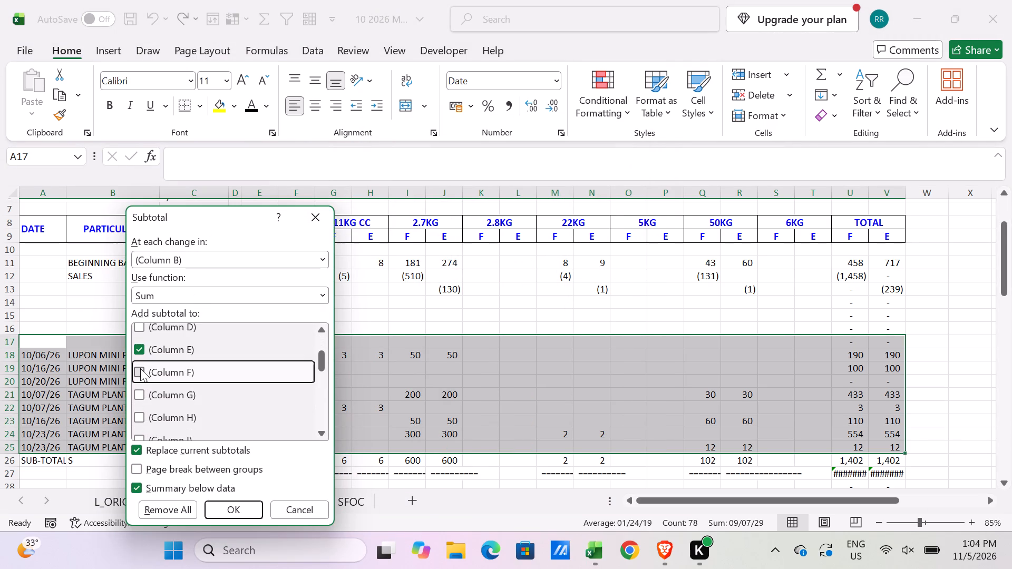
click(138, 396)
click(141, 417)
click(138, 437)
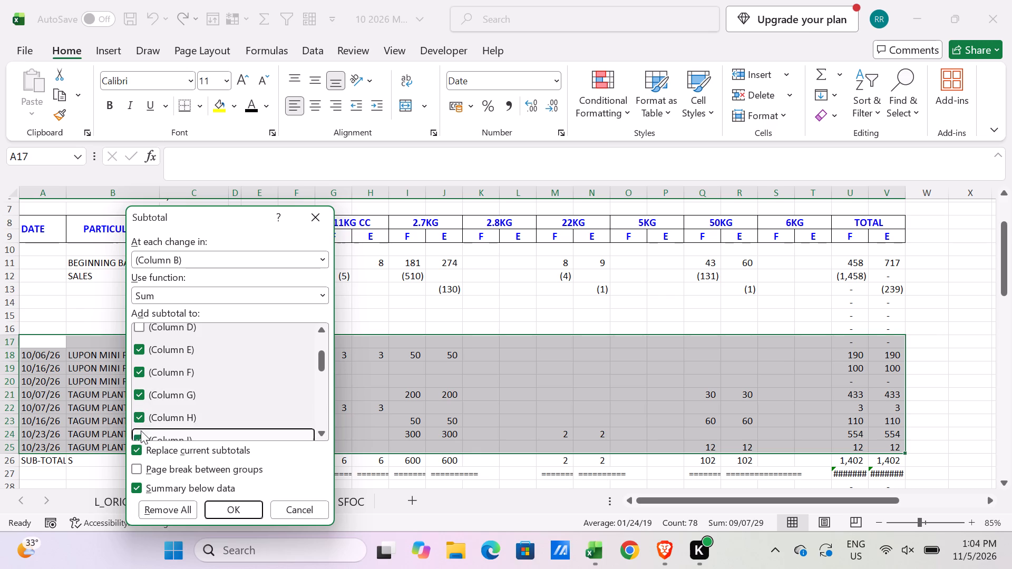
scroll(145, 419, down, 2)
click(140, 383)
click(143, 413)
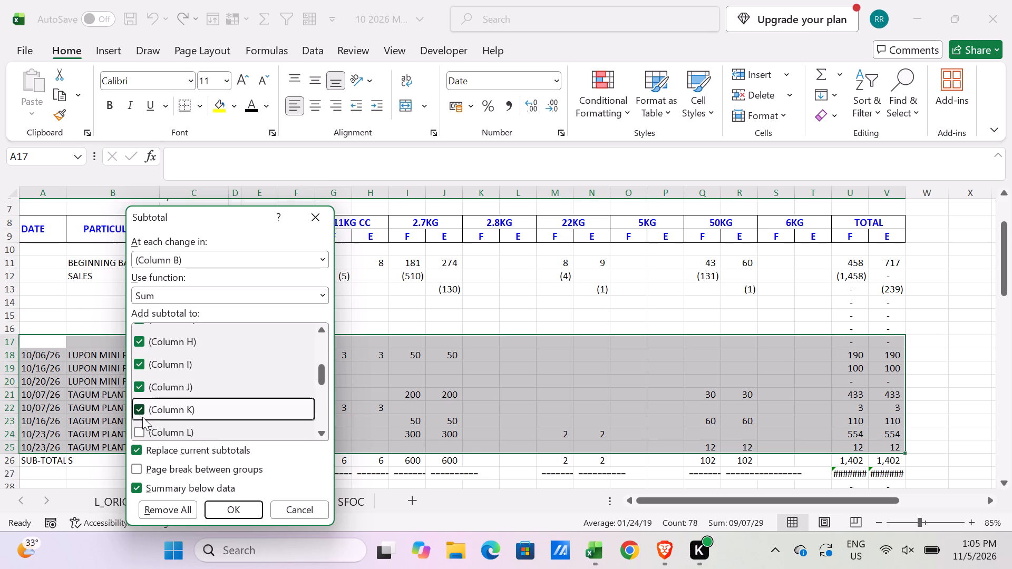
click(138, 433)
scroll(149, 421, down, 2)
click(140, 380)
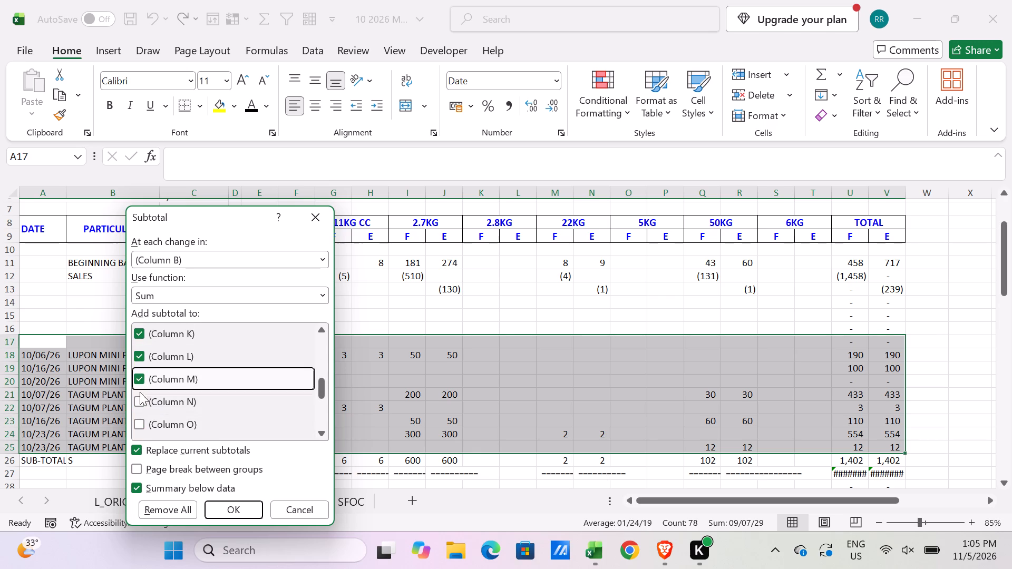
click(140, 405)
click(139, 425)
scroll(148, 410, down, 2)
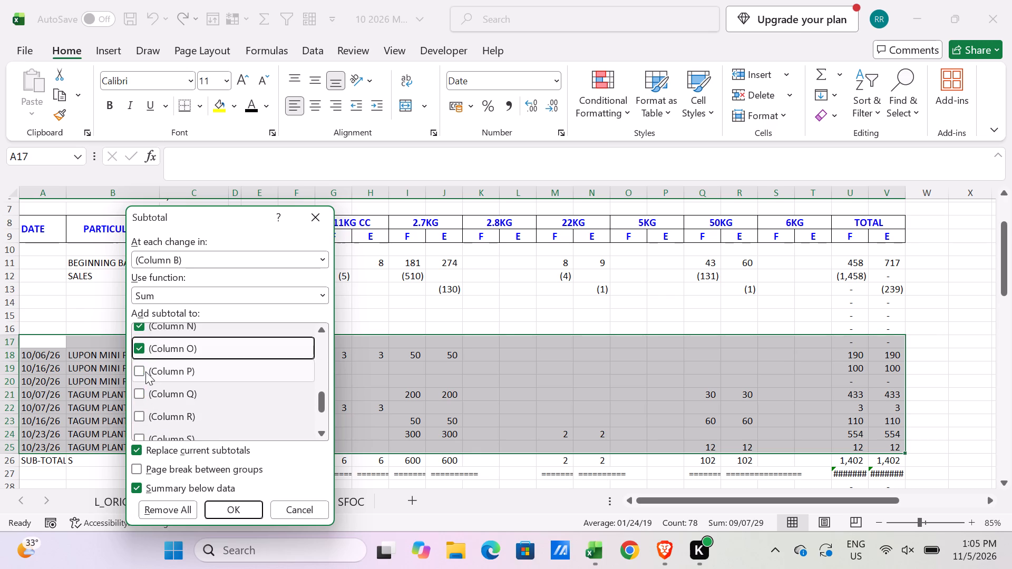
click(145, 371)
click(142, 375)
click(140, 396)
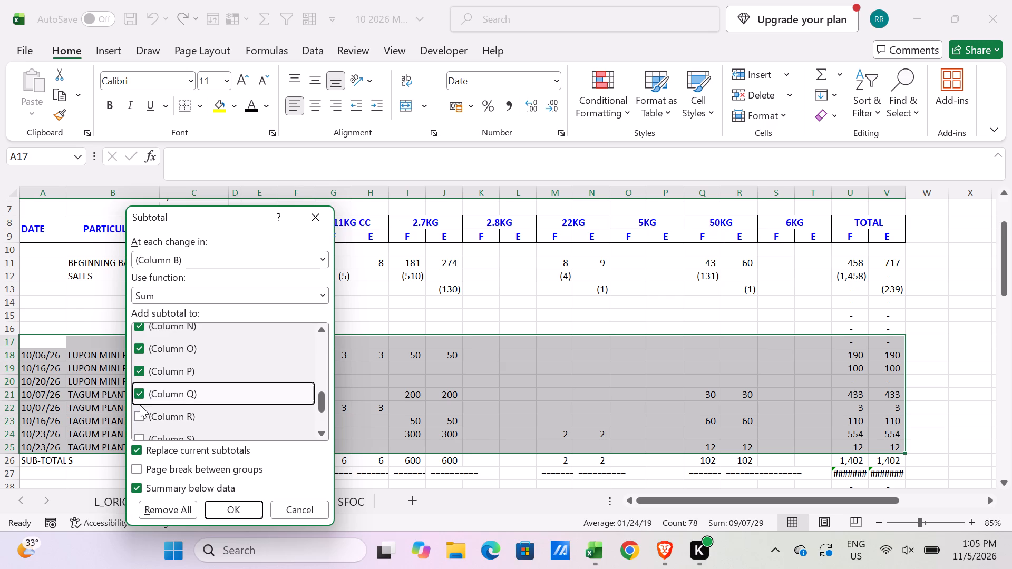
click(139, 411)
scroll(139, 411, down, 3)
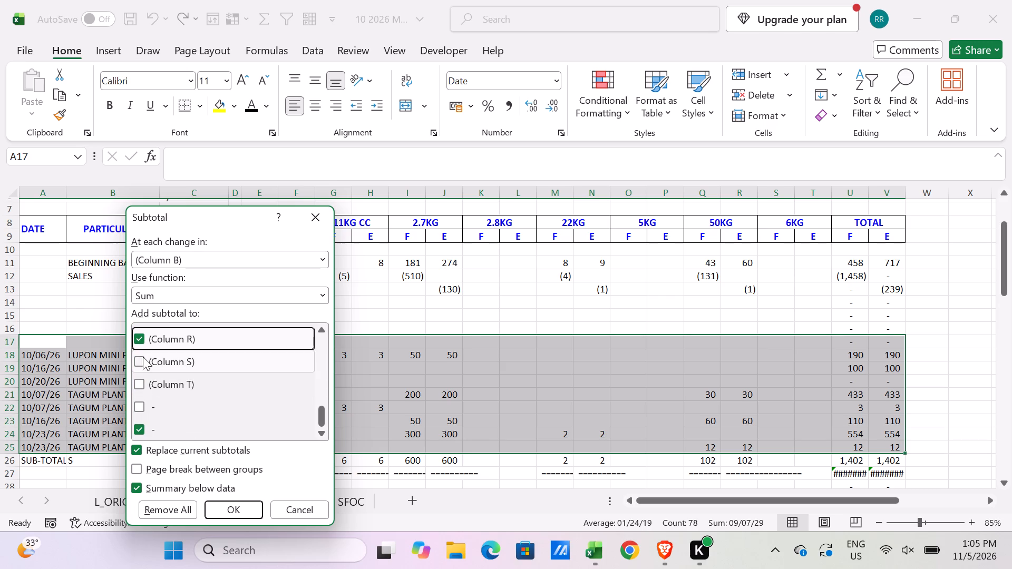
click(143, 357)
click(138, 386)
click(139, 405)
scroll(158, 403, down, 3)
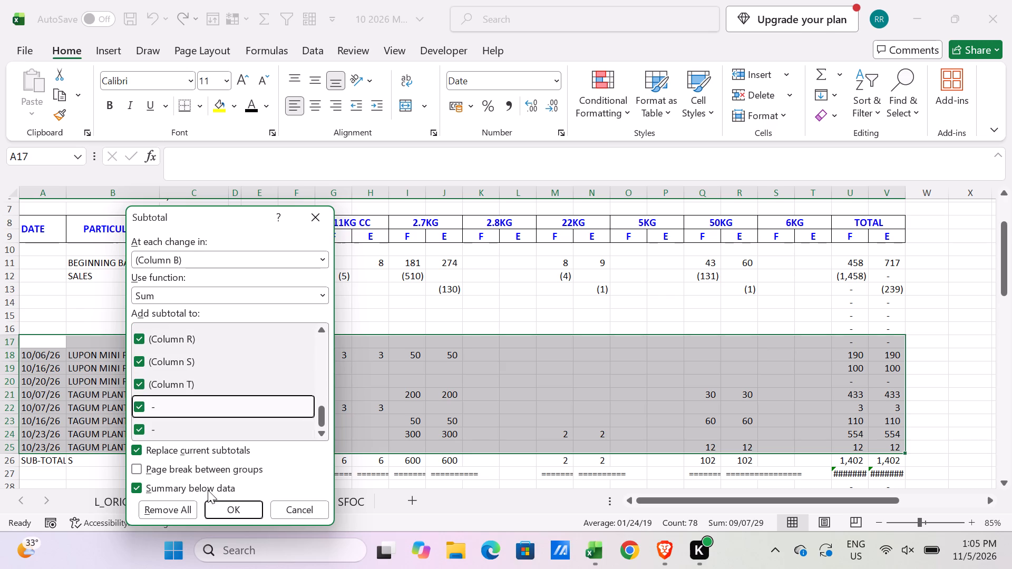
click(227, 511)
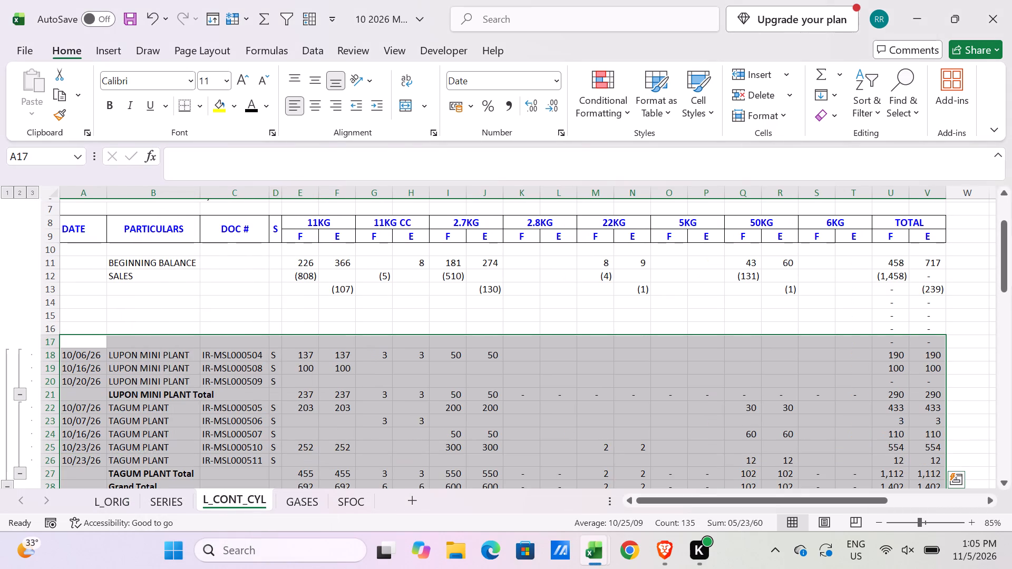
Copy the STOCK TRANSFER heading from A20 of the September workbook's Mati sheet into A17 of the October workbook.
key(alt+Tab)
scroll(196, 398, down, 2)
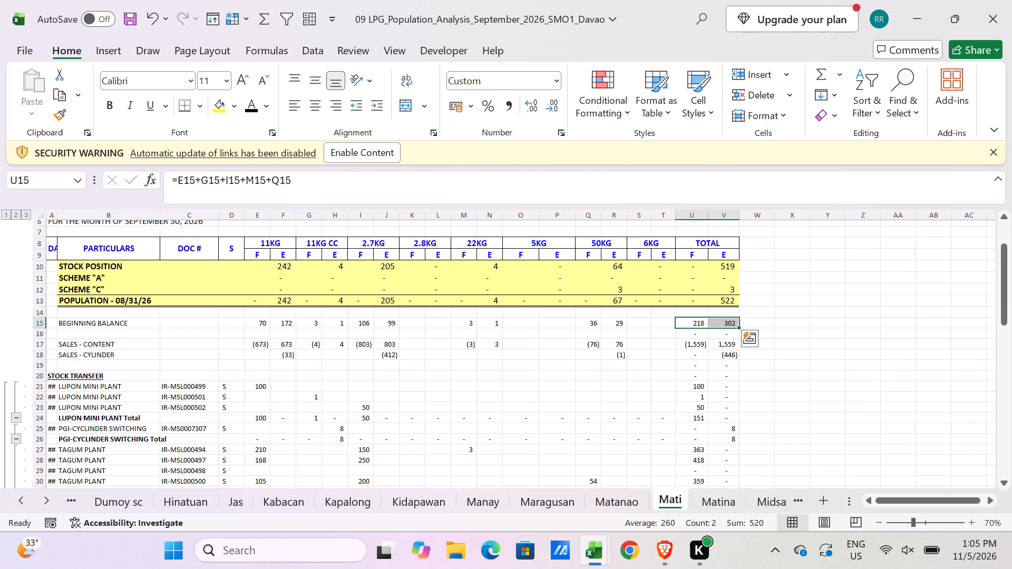
click(47, 372)
key(ctrl+c)
key(alt+Tab)
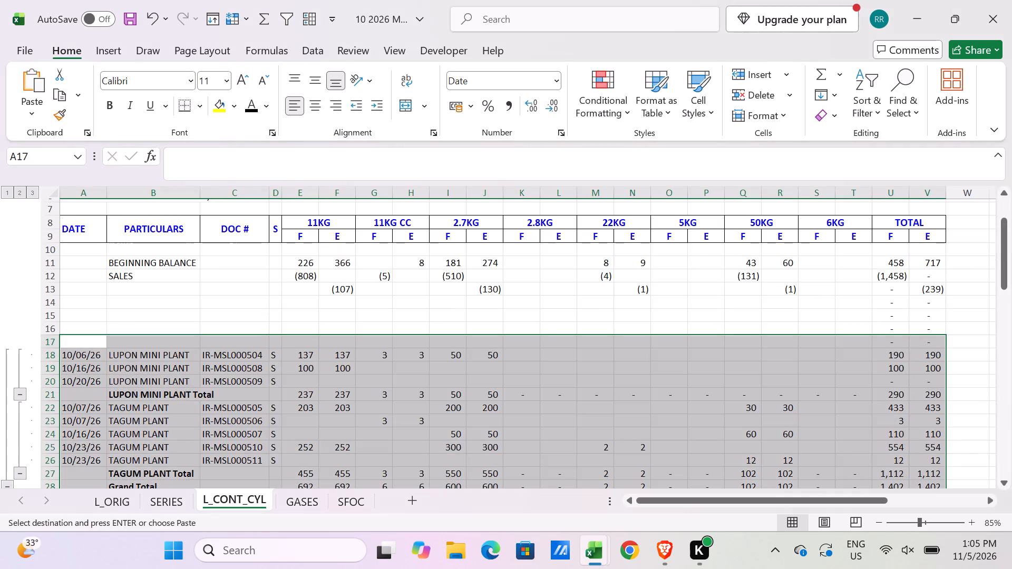
click(72, 345)
key(ctrl+v)
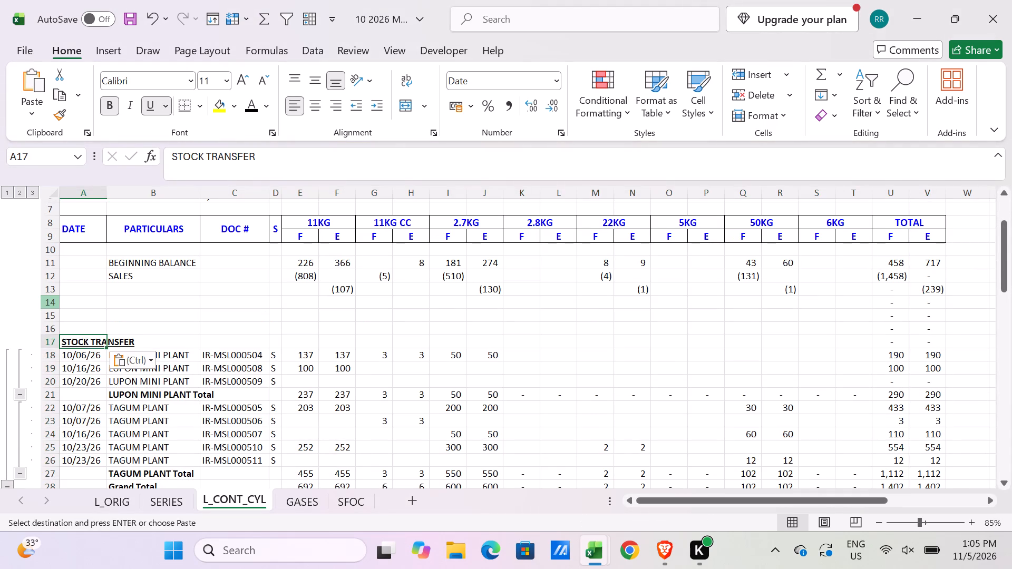
Delete the blank rows 14 to 16 above the STOCK TRANSFER heading.
drag(53, 304, 53, 328)
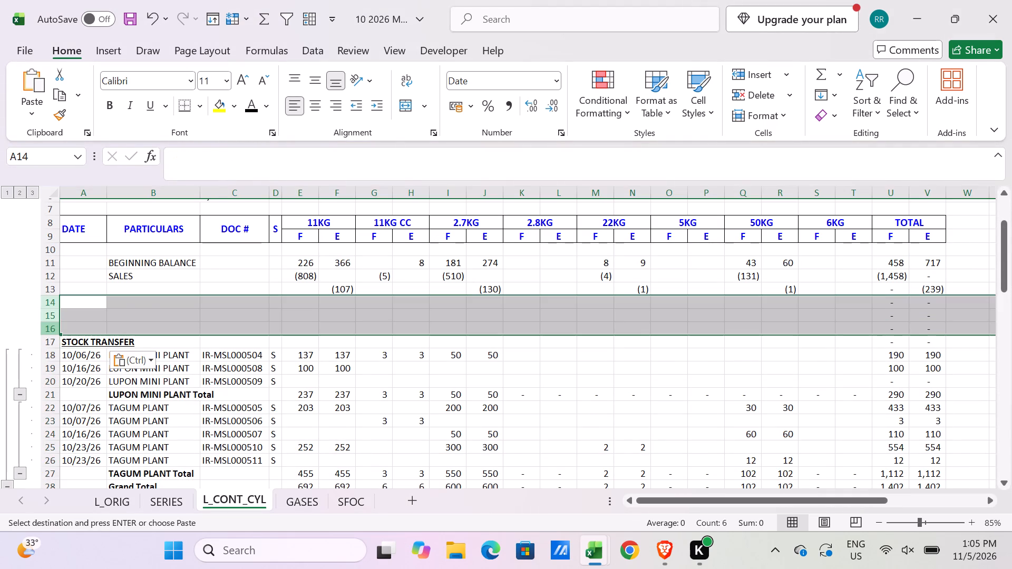
key(ctrl+minus)
Apply a top and bottom border to the incoming Grand Total row, A25:V25.
scroll(286, 298, down, 1)
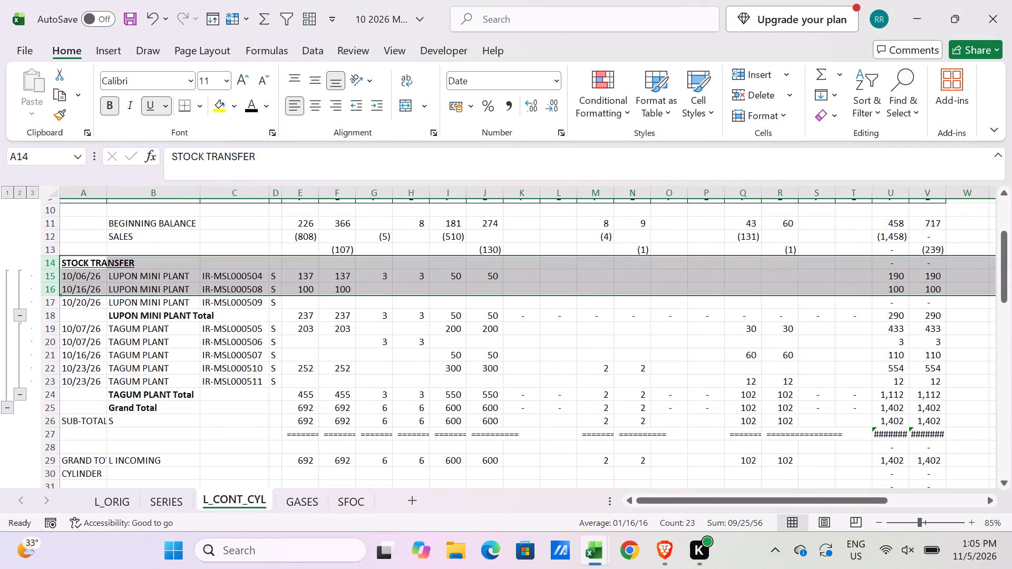
click(102, 406)
shift+click(921, 412)
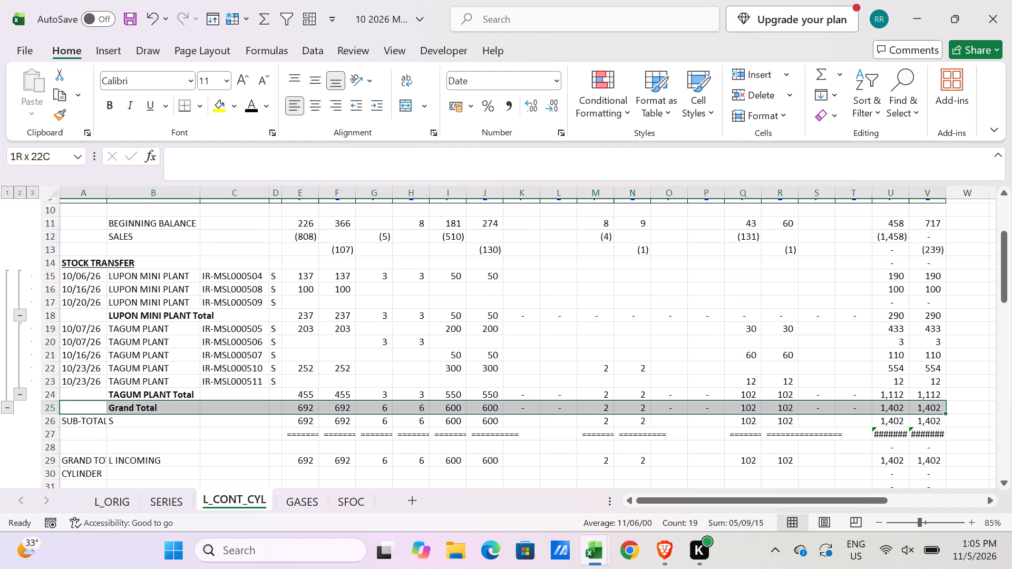
key(alt+h)
text(BD)
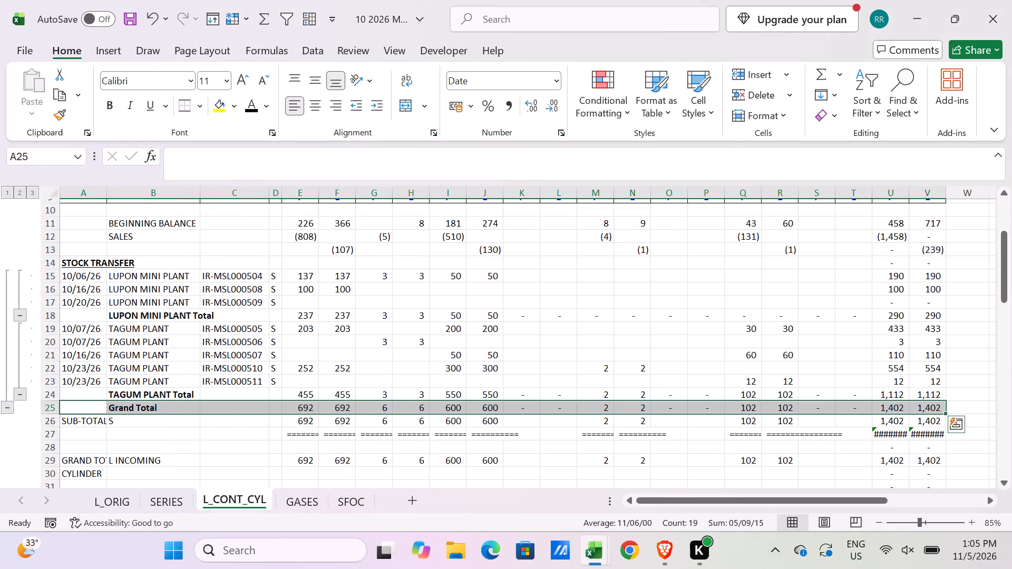
Clear A26:T27, including the SUB-TOTAL S label, its amounts and the separator line.
click(98, 424)
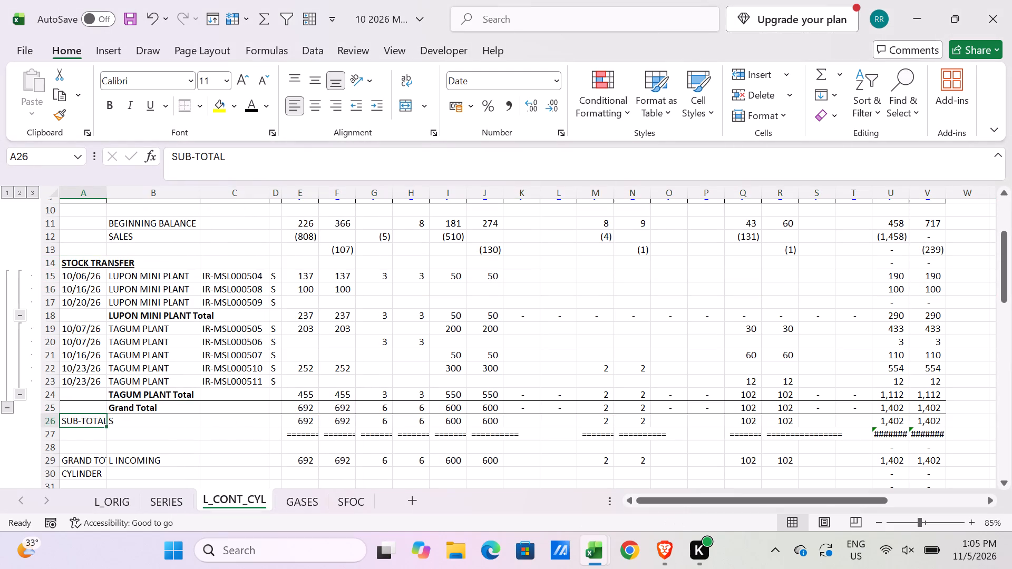
shift+click(850, 431)
key(Delete)
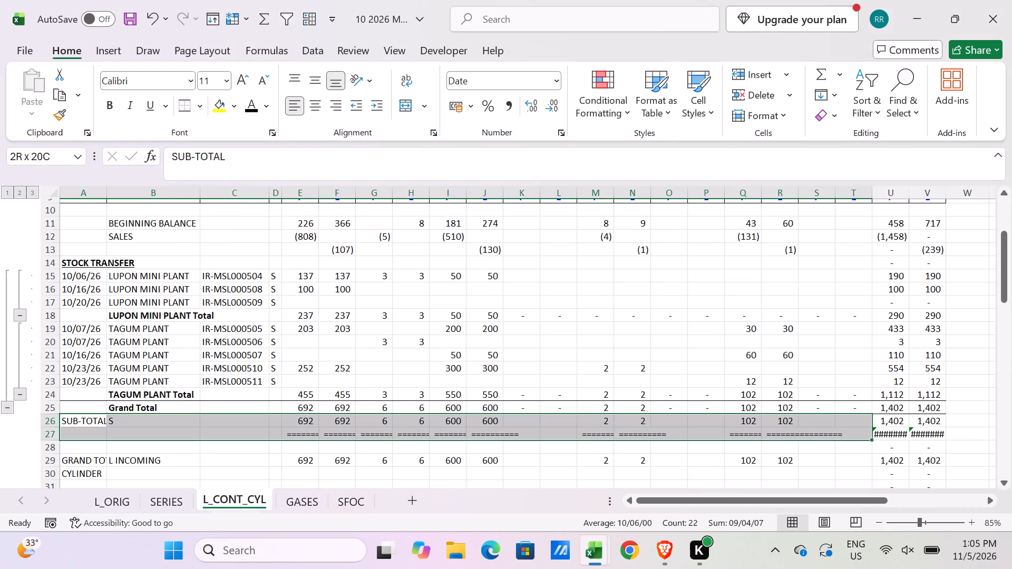
Copy the TOTAL INCOMING row from the September Mati sheet, insert it at row 27 of the October sheet, and make it bold.
scroll(400, 395, up, 2)
scroll(314, 379, down, 3)
scroll(241, 386, down, 1)
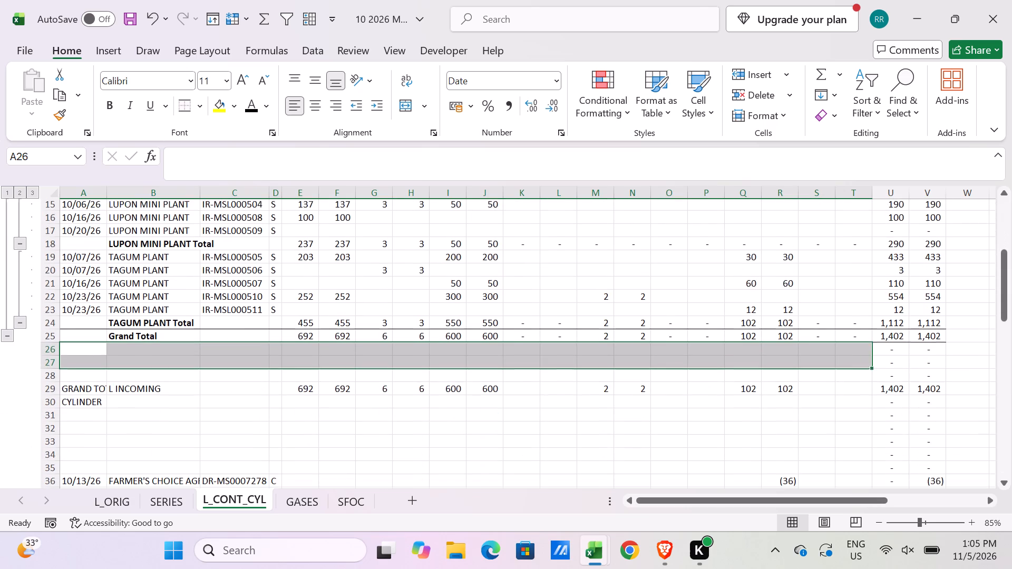
key(alt+Tab)
scroll(137, 390, down, 3)
scroll(80, 410, down, 2)
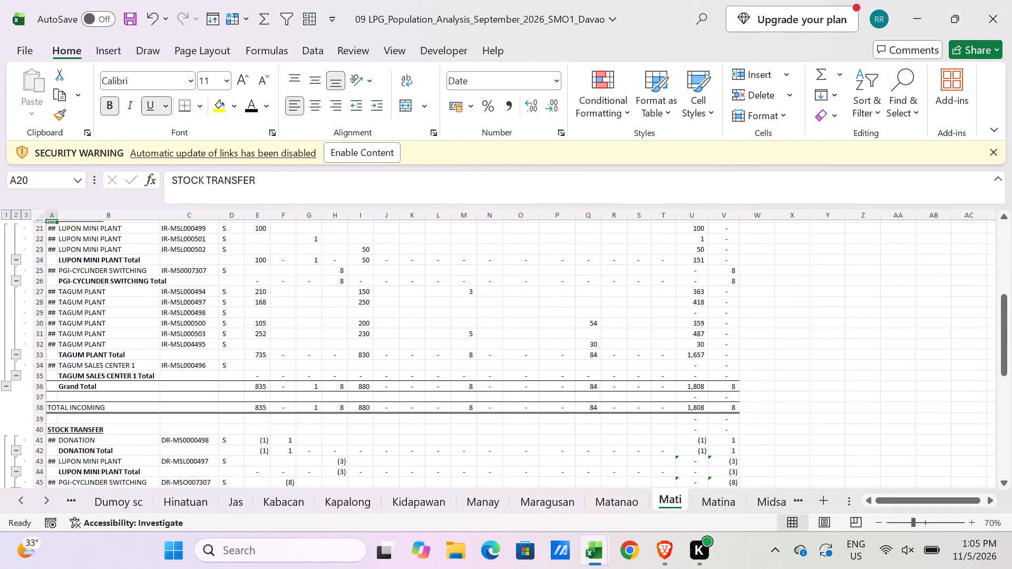
click(36, 407)
key(ctrl+c)
key(alt+Tab)
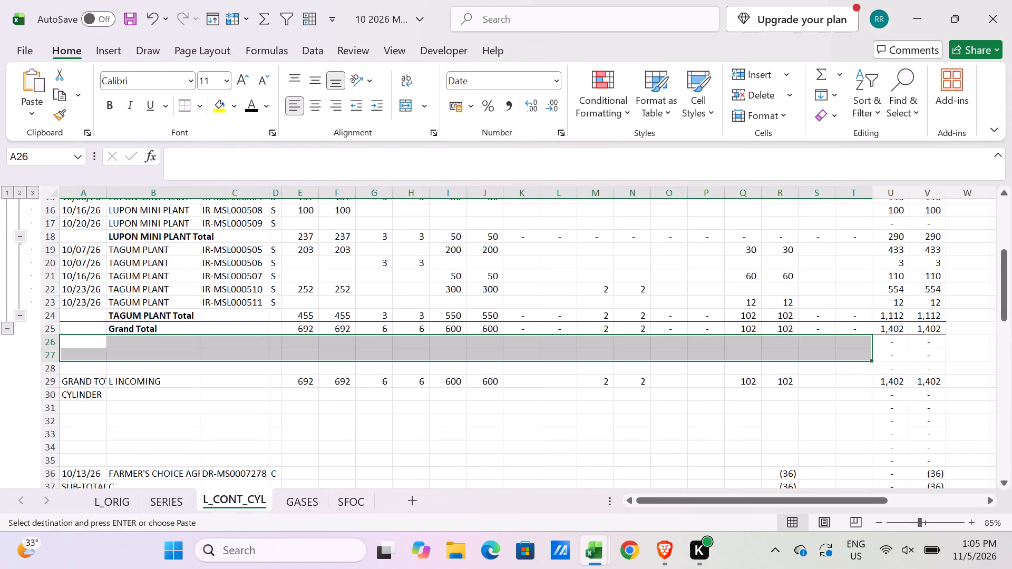
click(51, 352)
key(ctrl+shift+equal)
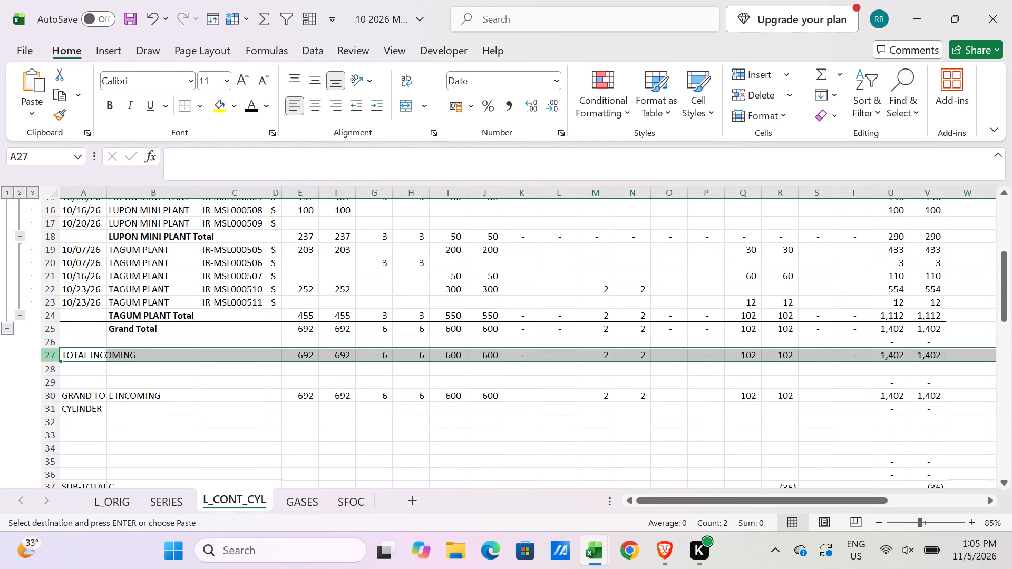
key(ctrl+b)
Enter =E25 in the TOTAL INCOMING cell E27 and fill it across through T27.
click(307, 354)
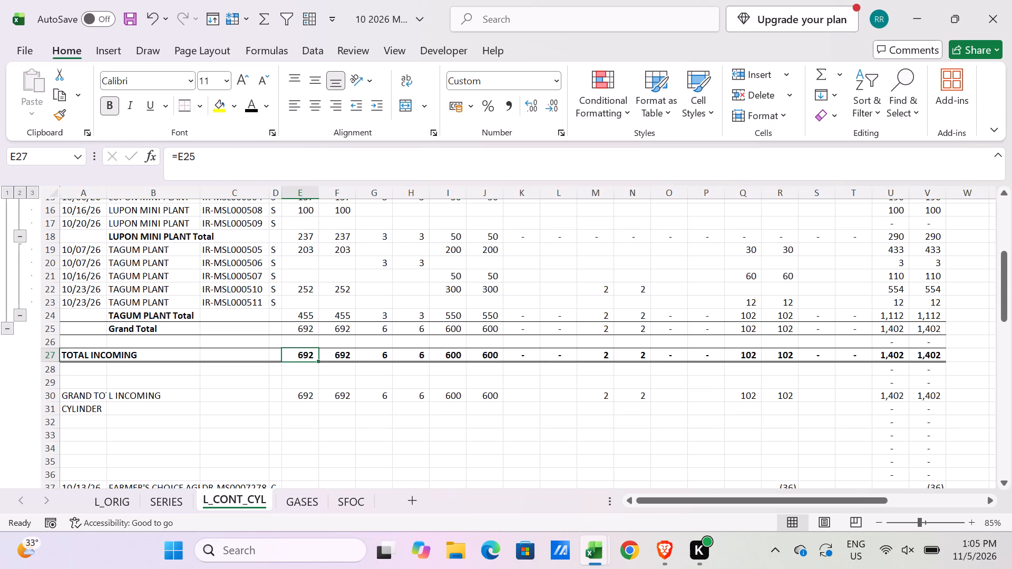
key(equal)
click(305, 328)
key(Return)
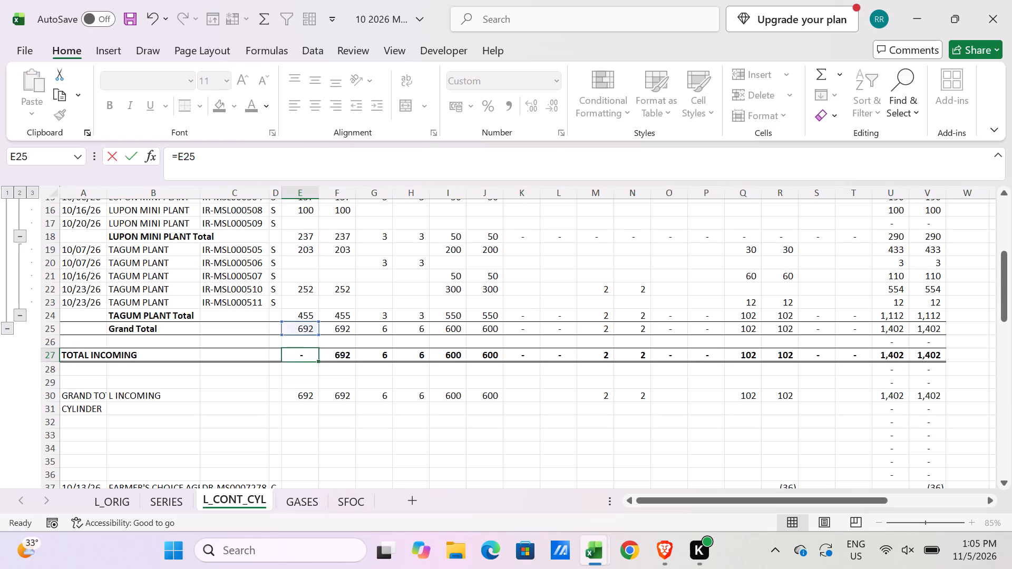
click(308, 351)
drag(316, 361, 822, 368)
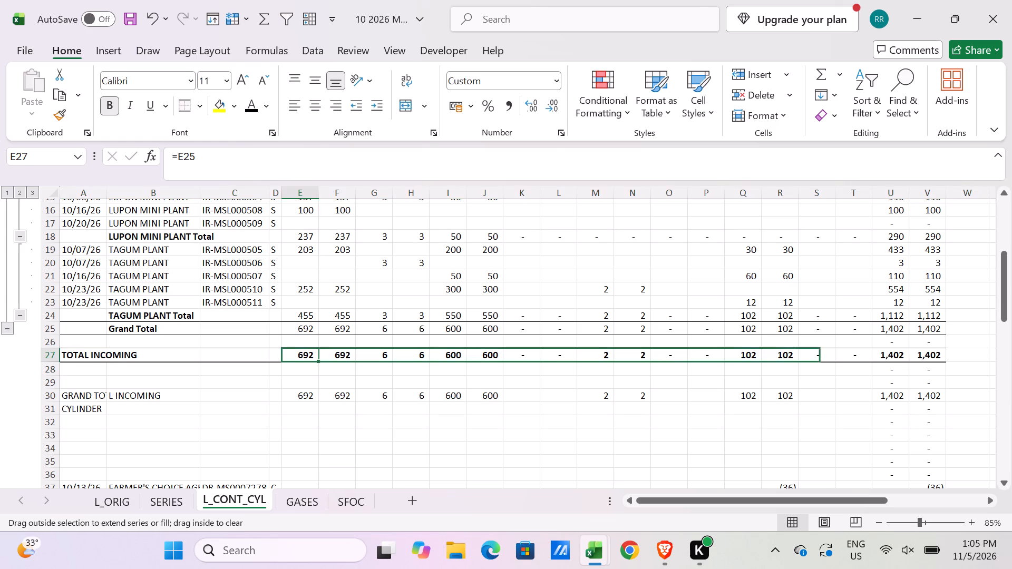
drag(822, 368, 855, 369)
Clear A29:S31, removing the old GRAND TOTAL INCOMING row and the CYLINDER label.
scroll(712, 406, up, 4)
scroll(455, 379, down, 4)
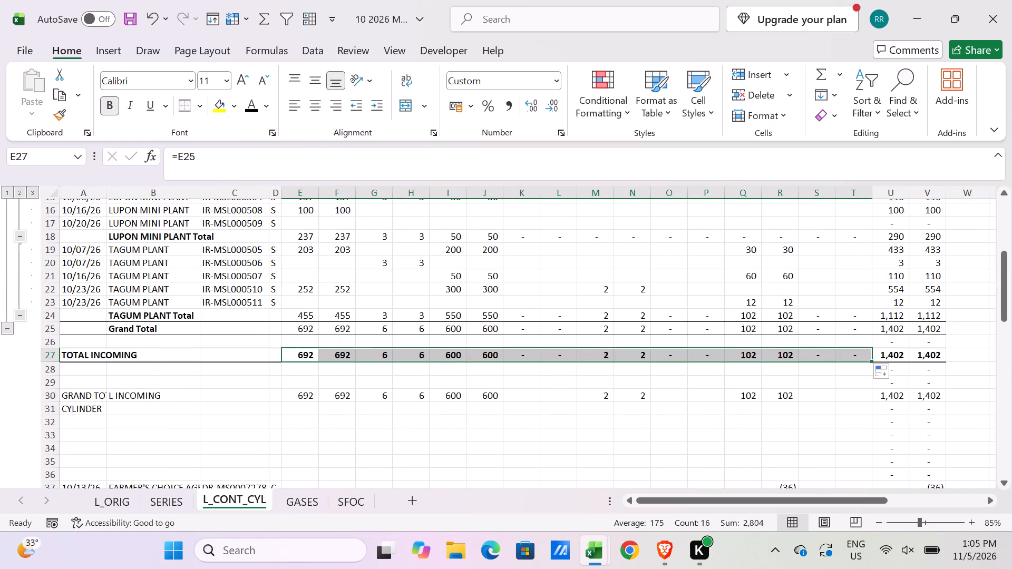
click(95, 376)
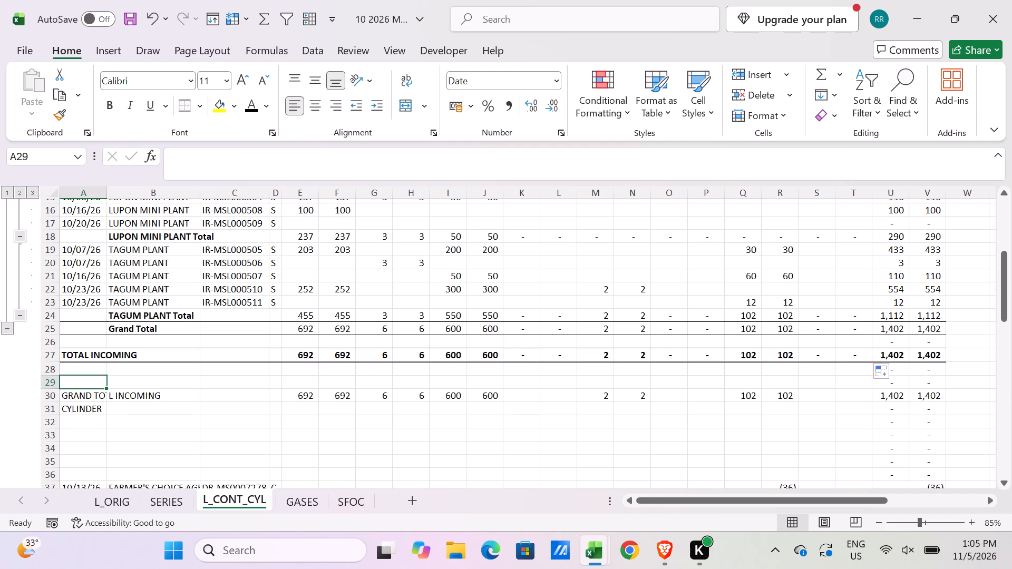
shift+click(821, 407)
key(Delete)
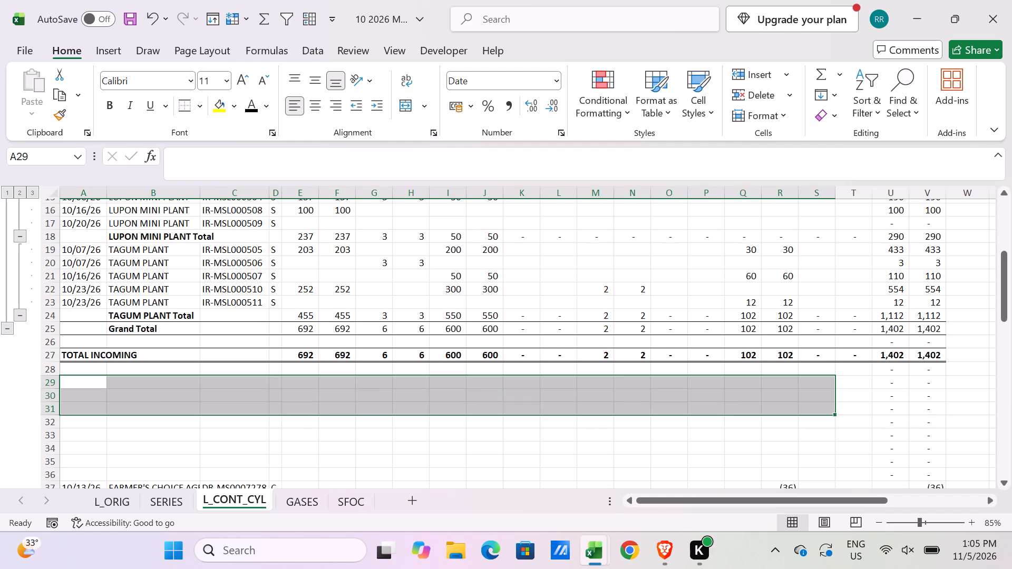
Subtotal the FARMER'S CHOICE AGRI-TRADING range A36:V37 using the same grouping and columns as the incoming transfers.
scroll(210, 467, down, 2)
click(89, 393)
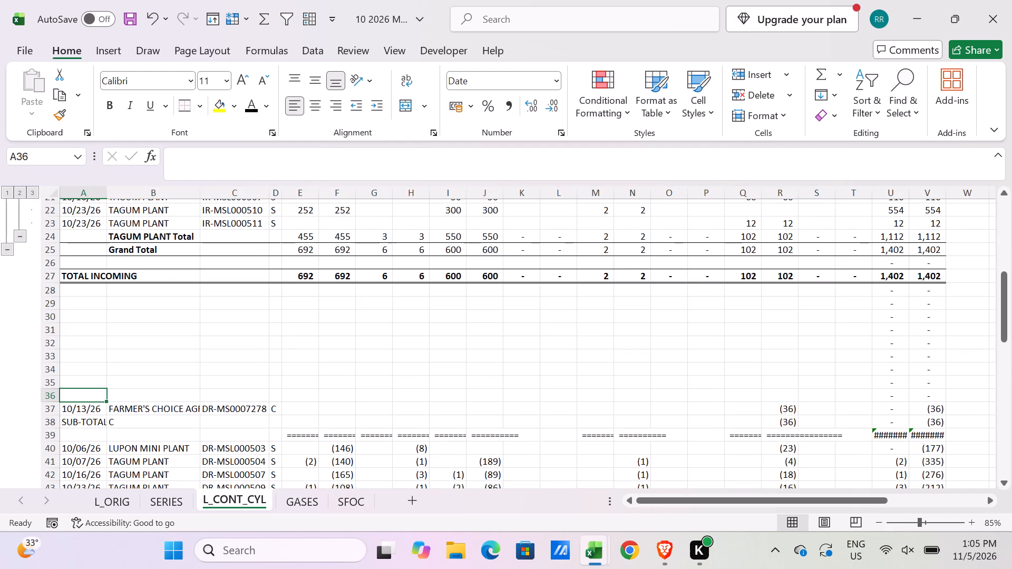
shift+click(936, 412)
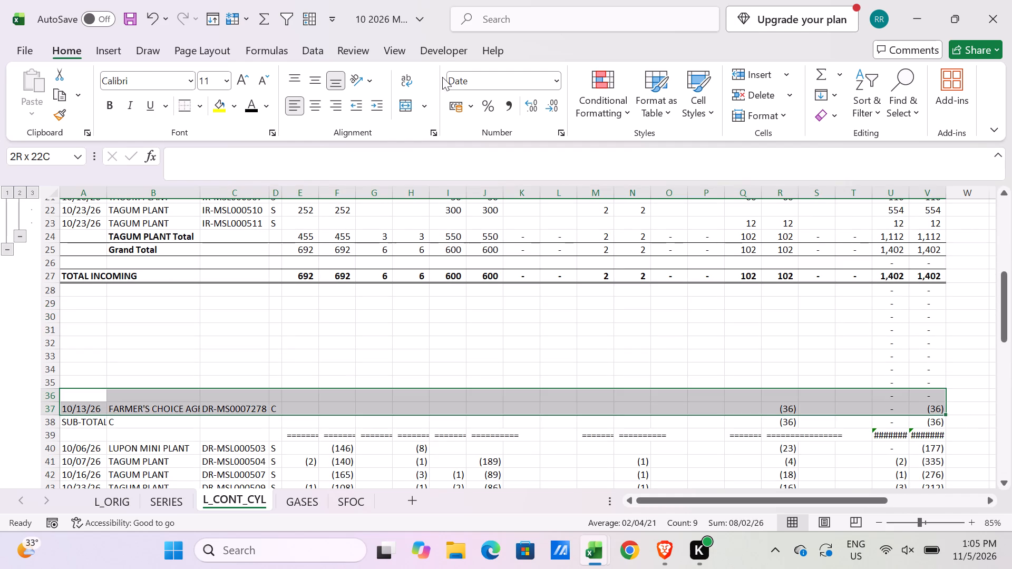
click(313, 23)
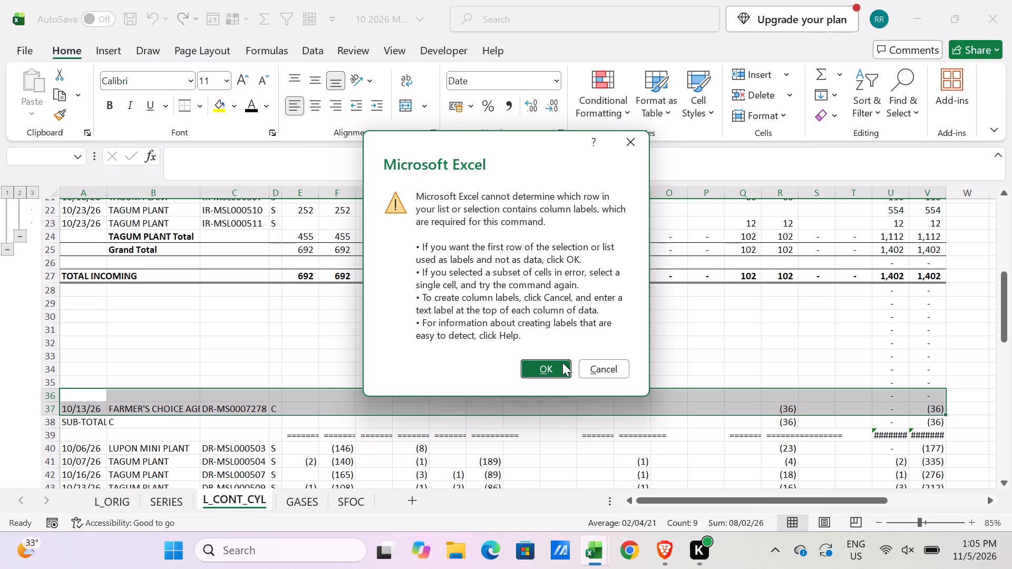
click(562, 362)
click(228, 508)
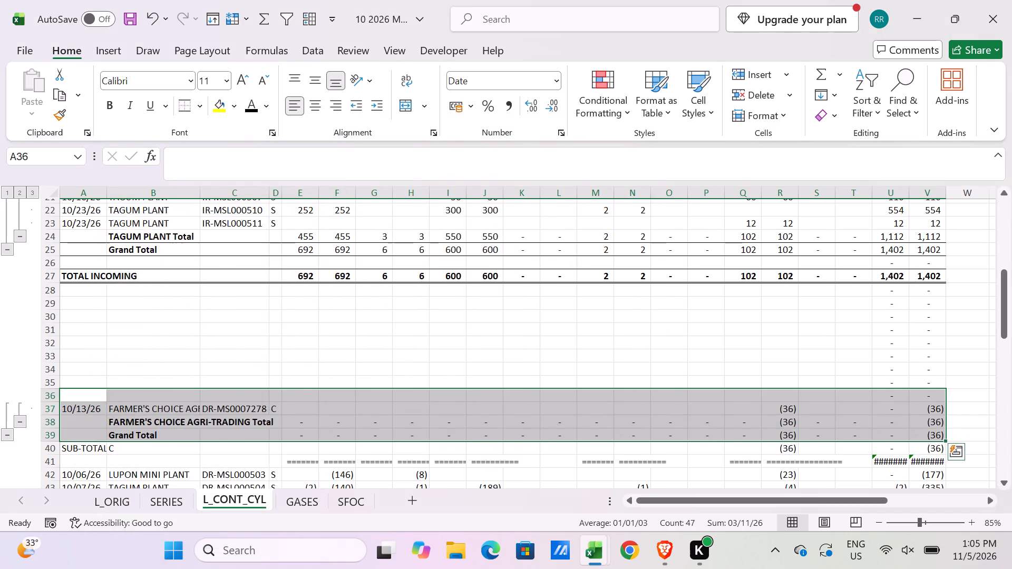
Apply a top and bottom border to the FARMER'S CHOICE Grand Total row, A39:V39.
scroll(237, 395, down, 1)
click(89, 396)
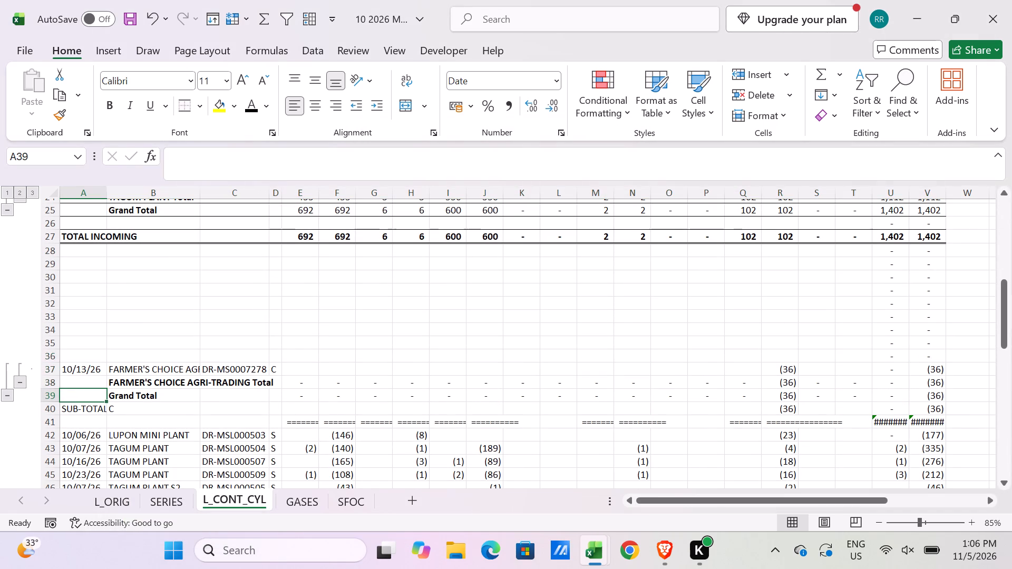
shift+click(933, 397)
key(alt+h)
text(BD)
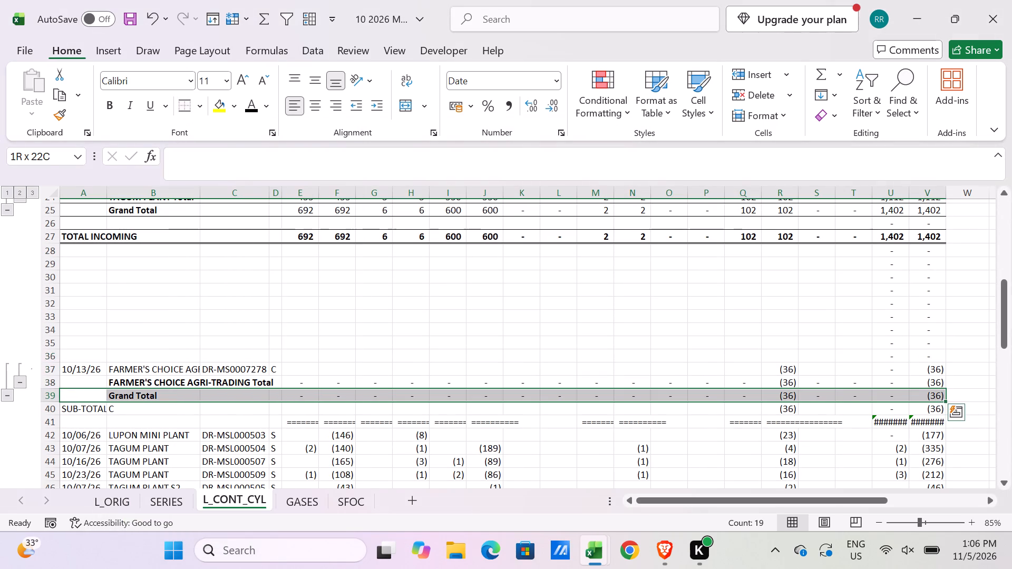
Enter the heading "SCHEME-C" in A36 above the FARMER'S CHOICE AGRI-TRADING transfer and make it bold and underlined.
key(alt+Tab)
scroll(134, 392, down, 1)
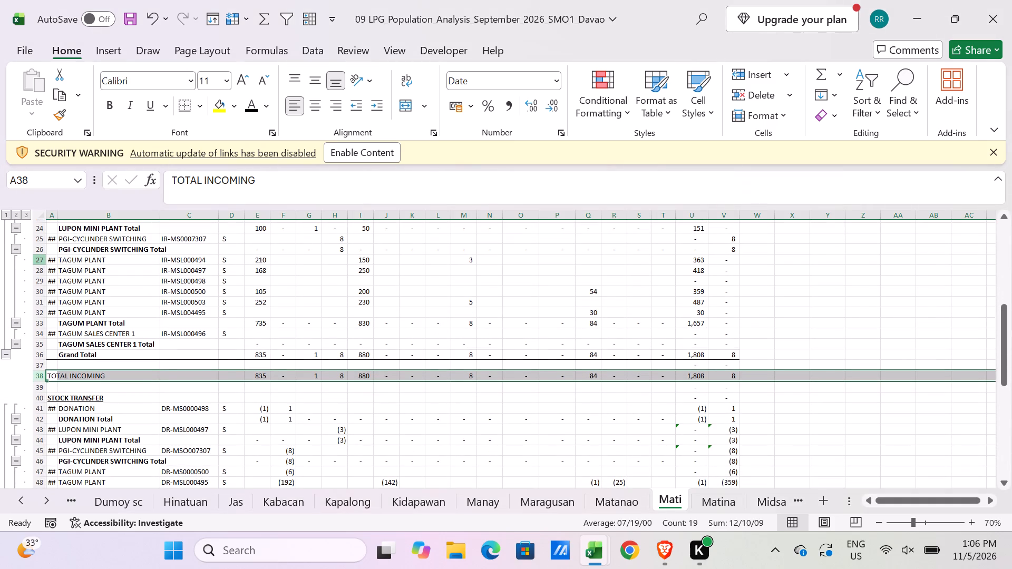
key(alt+Tab)
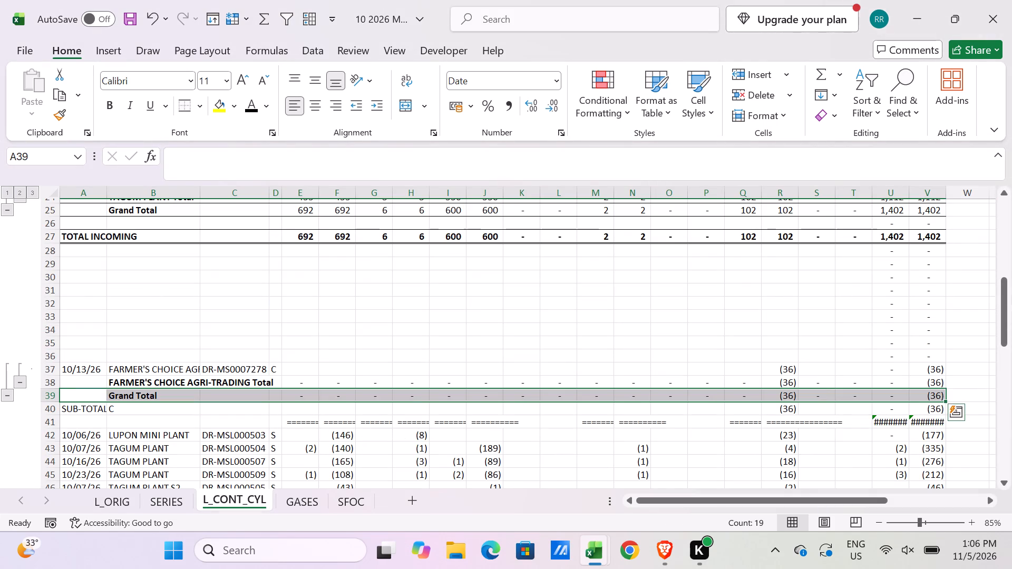
click(75, 359)
key(apostrophe)
text('SCHEME-C'')
key(Return)
key(Up)
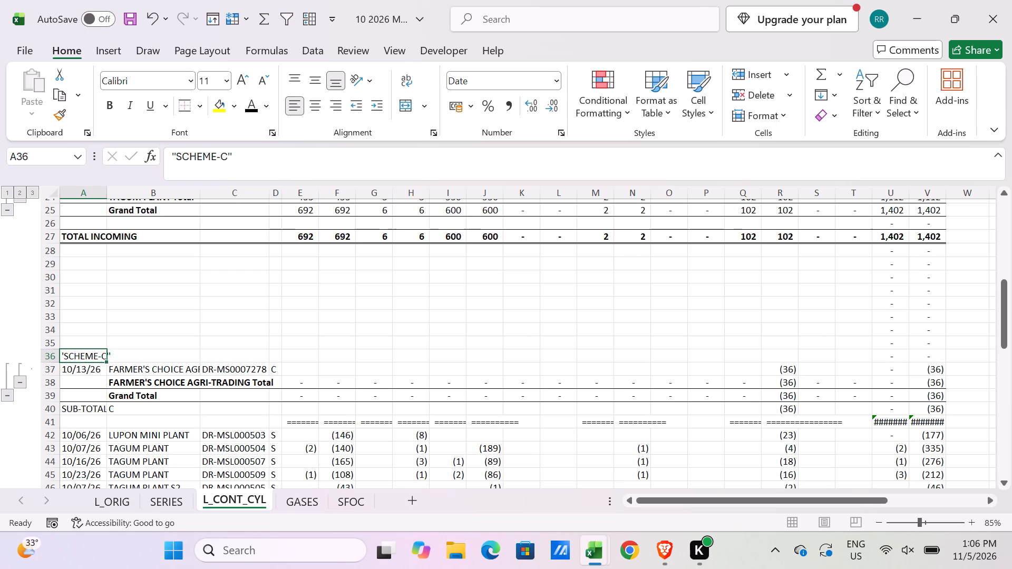
key(ctrl+b)
key(ctrl+u)
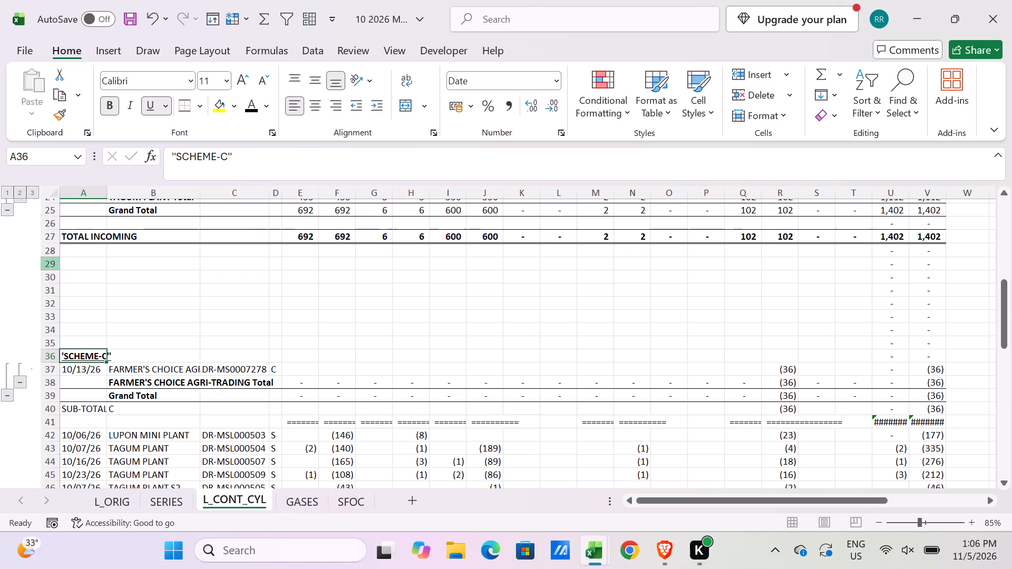
Delete the surplus empty rows 29 to 35 between TOTAL INCOMING and the SCHEME-C heading.
drag(53, 264, 51, 345)
key(ctrl+minus)
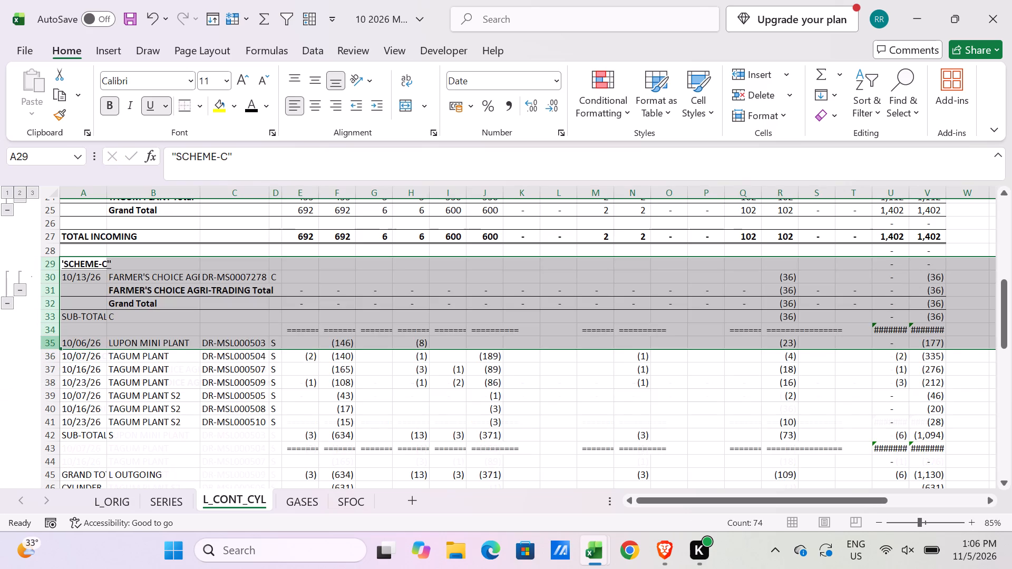
Clear A33:T34, removing the old SUB-TOTAL C row and its separator line.
click(87, 317)
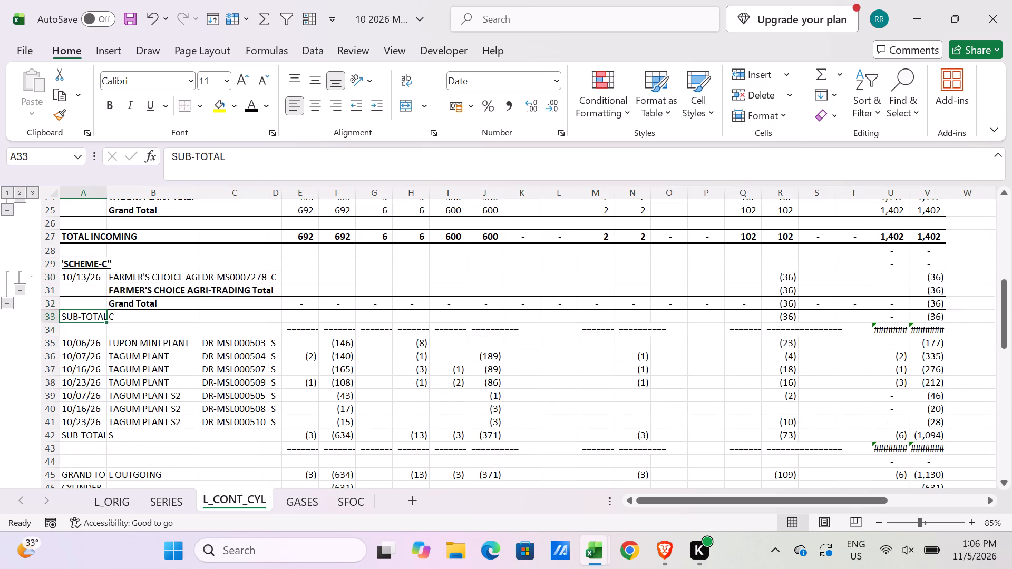
shift+click(865, 327)
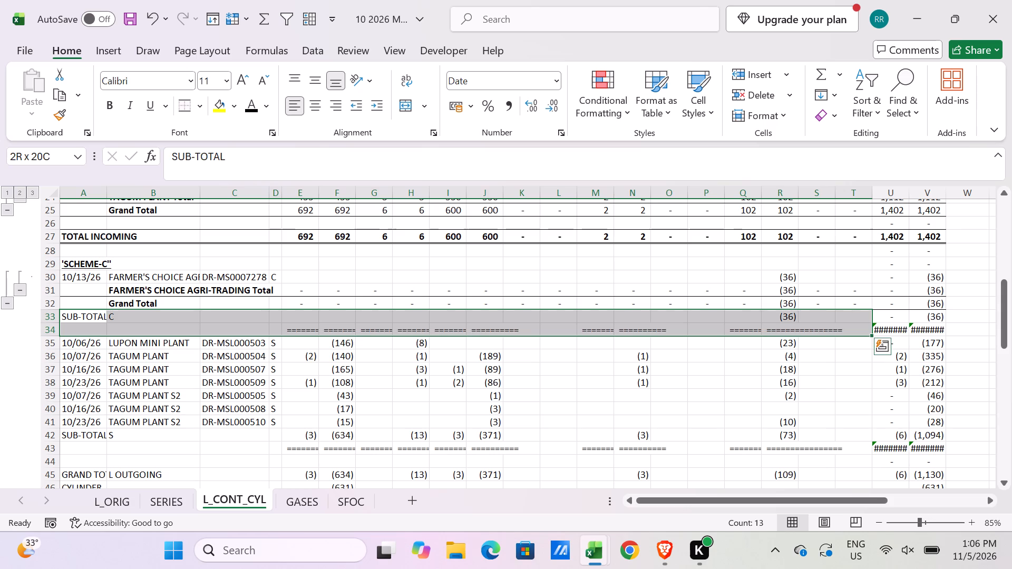
key(Delete)
Subtotal the outgoing plant transfers in A34:V41 with Sum at each change in column B, using the same columns as before.
click(94, 327)
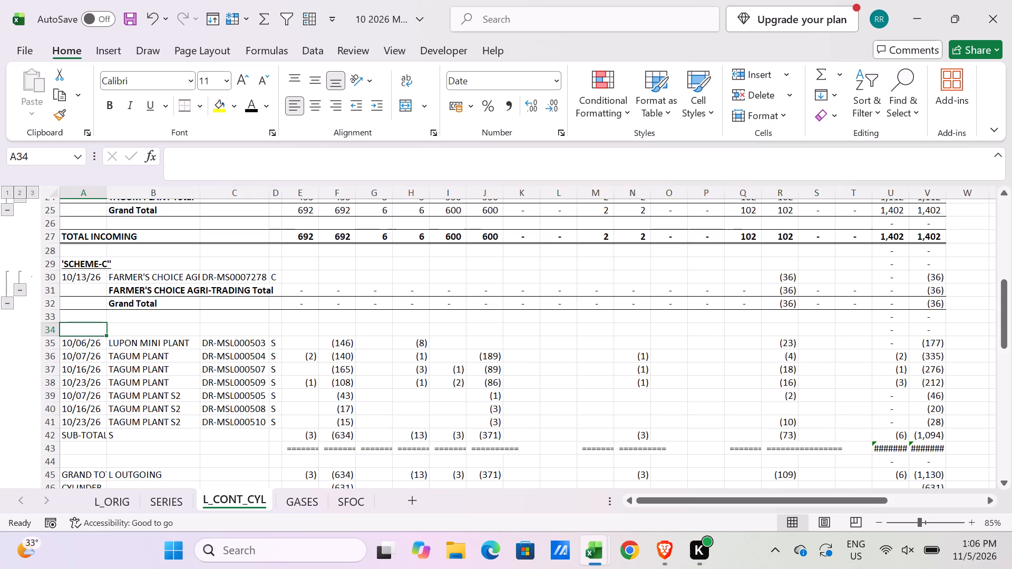
shift+click(935, 428)
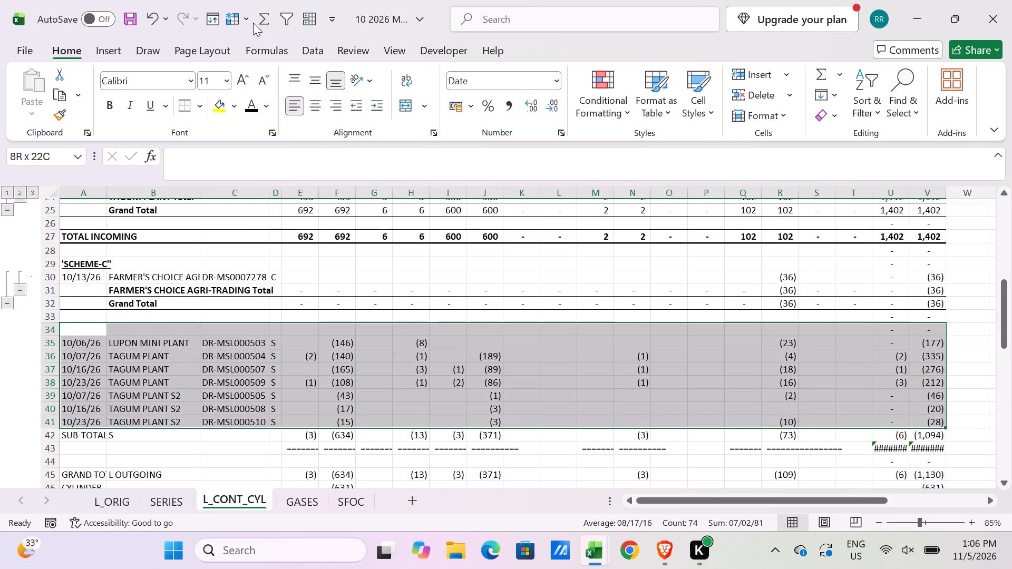
click(303, 21)
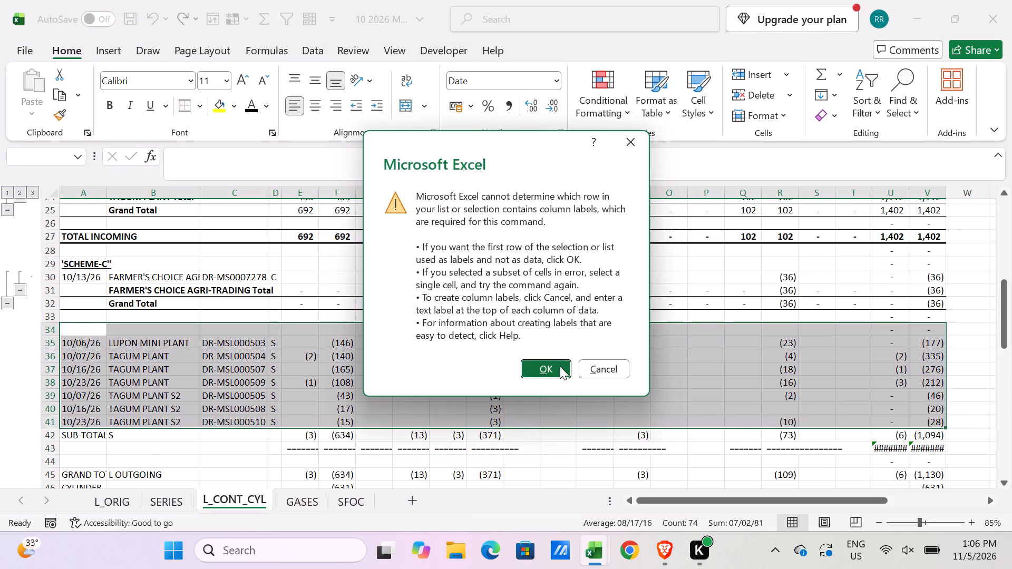
click(560, 366)
click(225, 516)
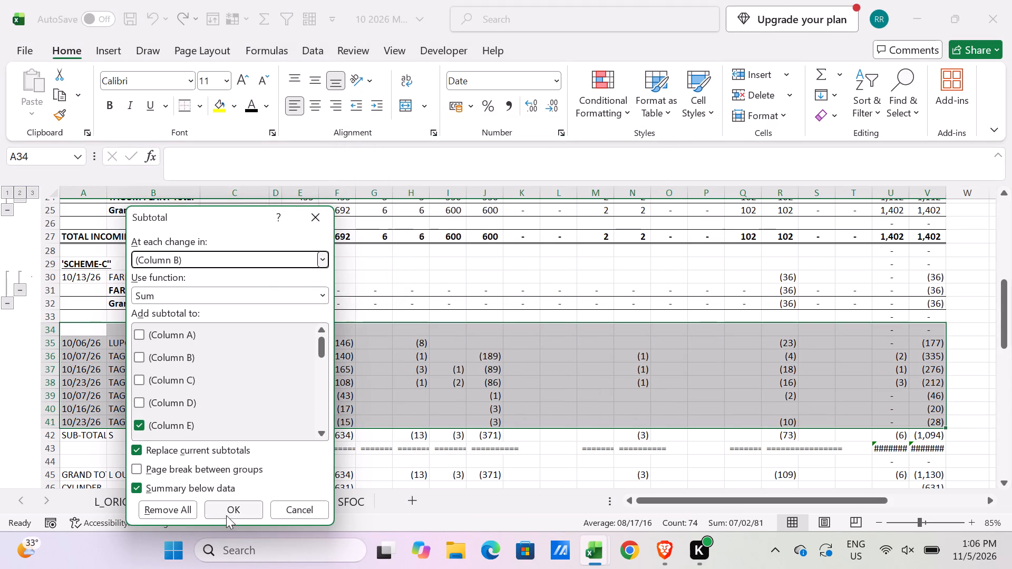
Apply a top and bottom border to the outgoing transfers' Grand Total row, A45:V45.
scroll(215, 412, down, 1)
click(85, 432)
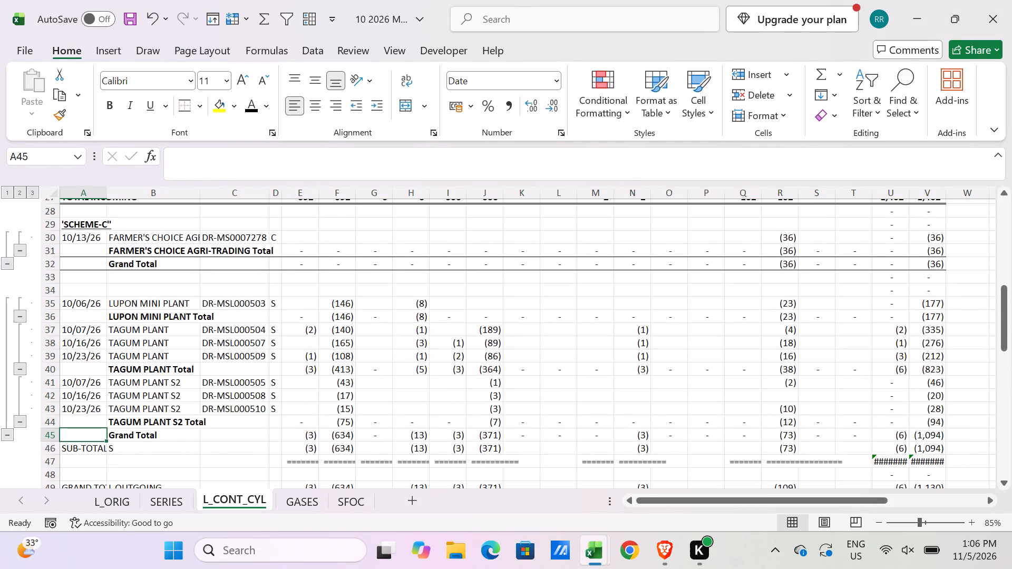
shift+click(932, 442)
shift+click(933, 437)
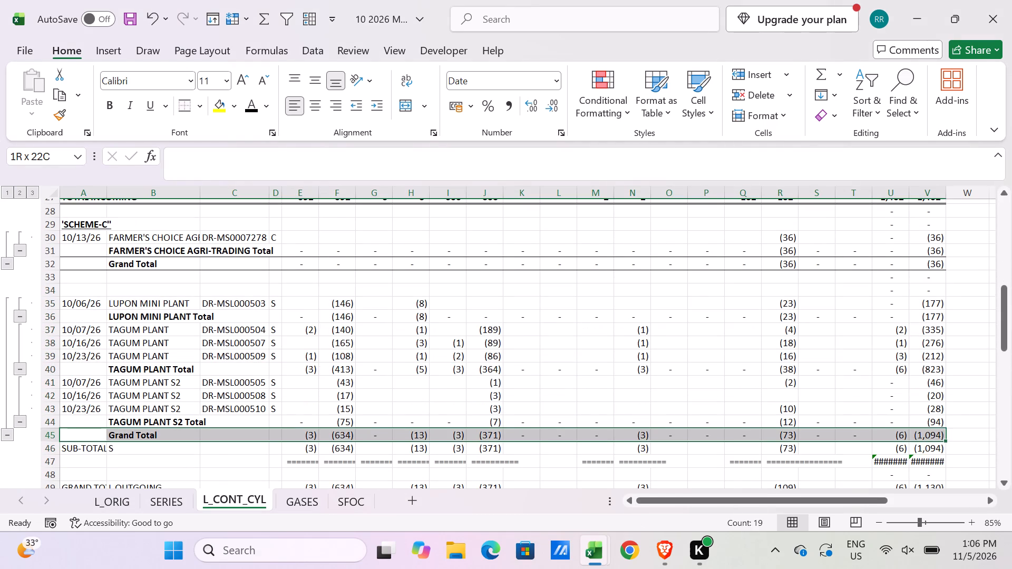
key(alt+h)
text(BD)
Copy the STOCK TRANSFER heading from A40 of the September workbook's Mati sheet into A34 of the October audit.
key(alt+Tab)
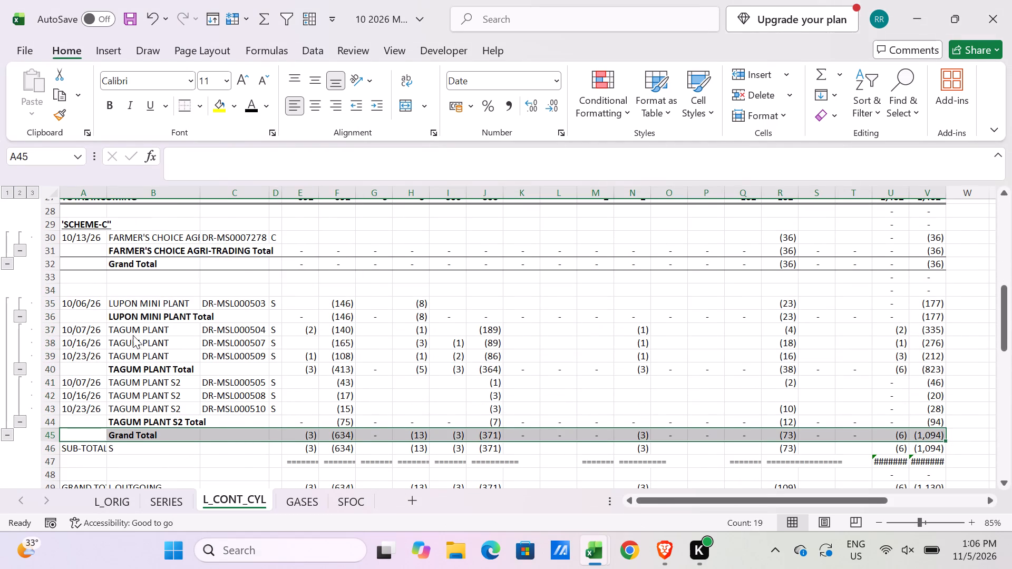
click(47, 398)
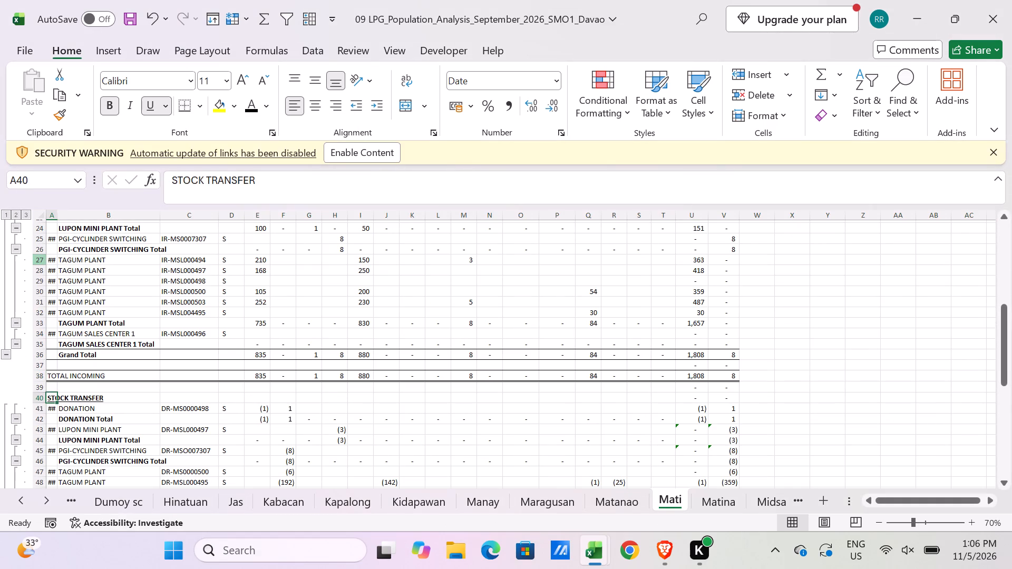
key(ctrl+c)
key(alt+Tab)
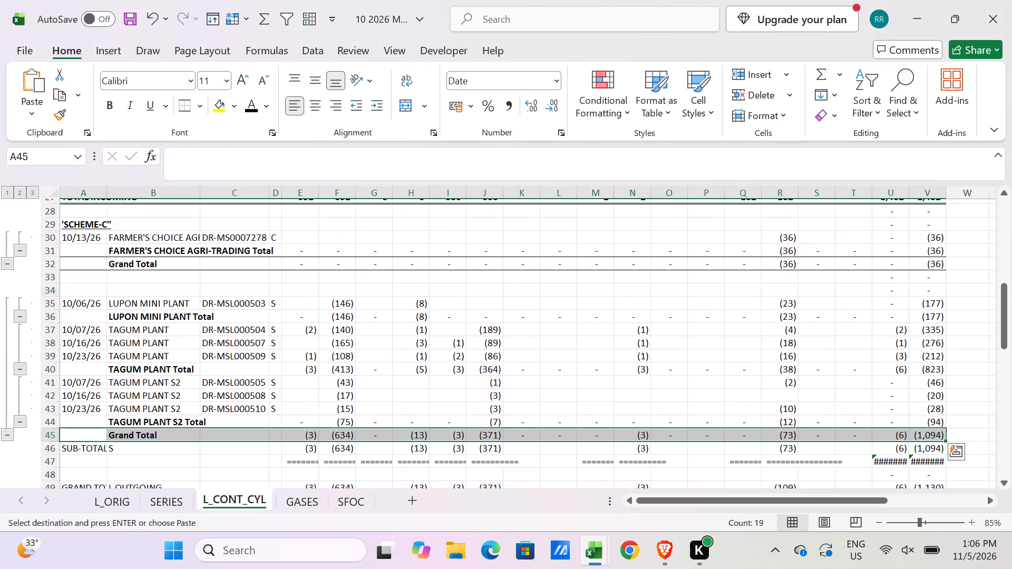
click(89, 294)
key(ctrl+v)
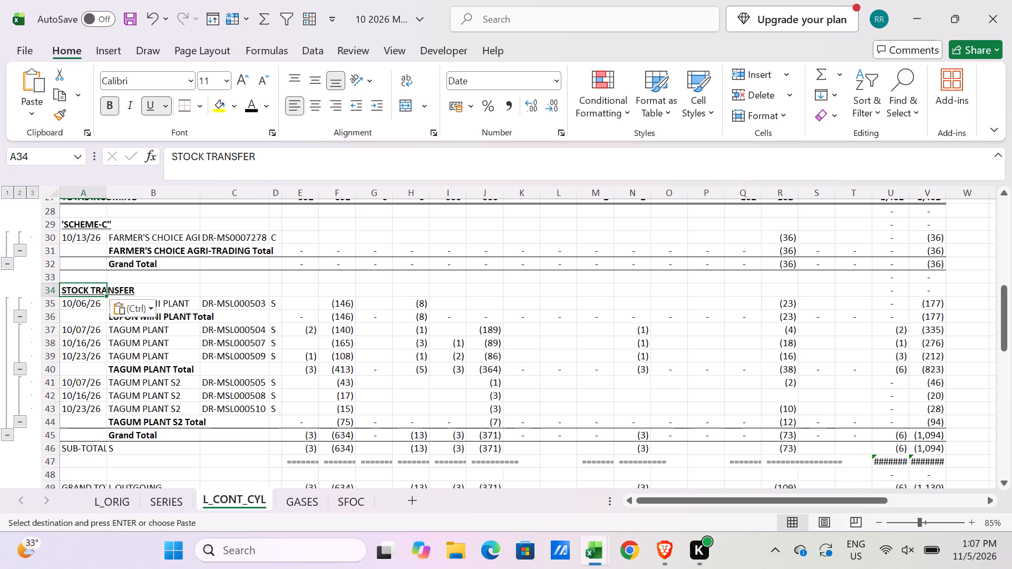
Clear A46:T47, removing the old SUB-TOTAL S row and its separator line.
scroll(218, 292, up, 1)
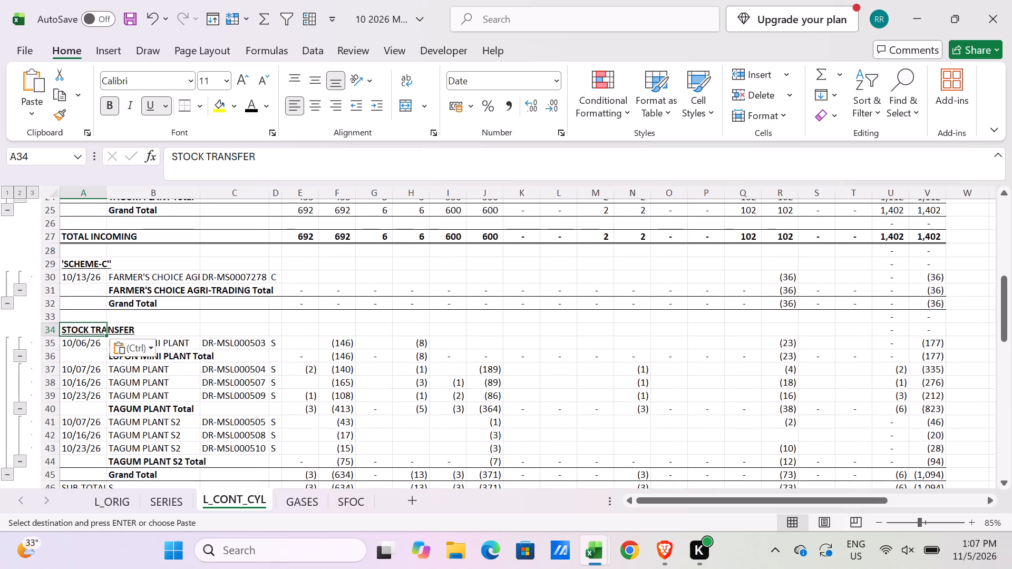
scroll(393, 232, down, 1)
scroll(393, 232, up, 2)
scroll(278, 296, up, 1)
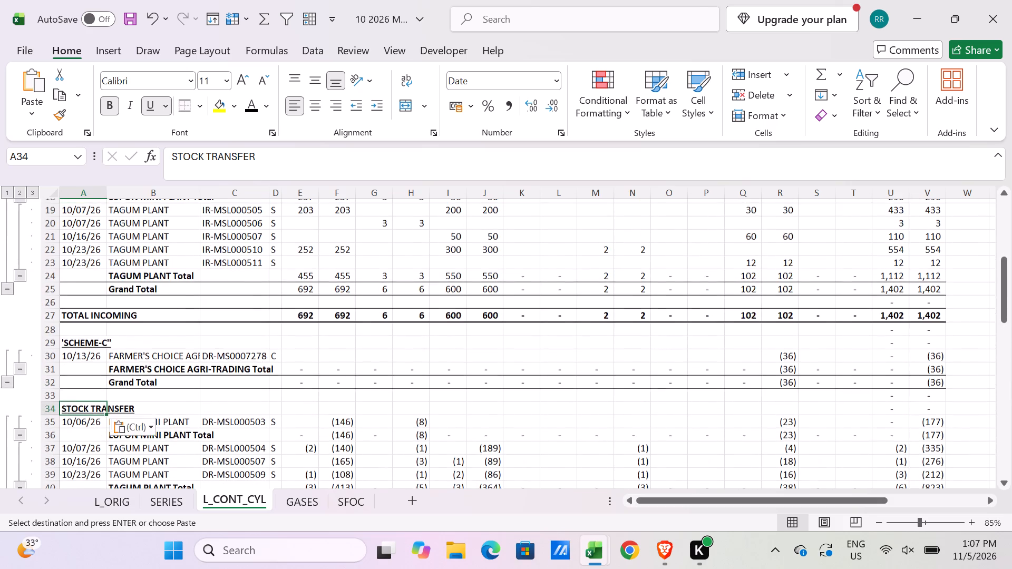
scroll(273, 305, down, 5)
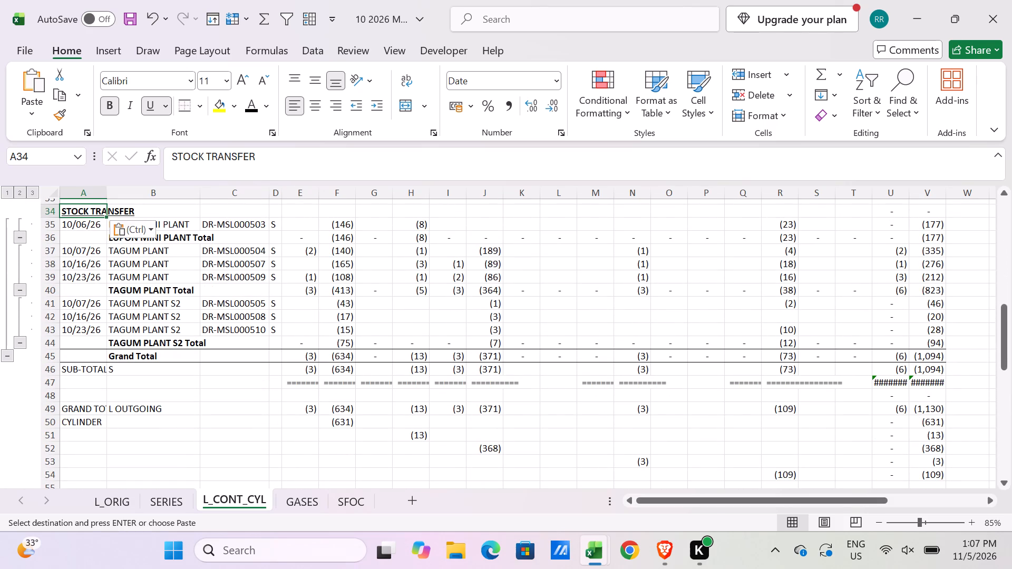
click(86, 371)
shift+click(857, 384)
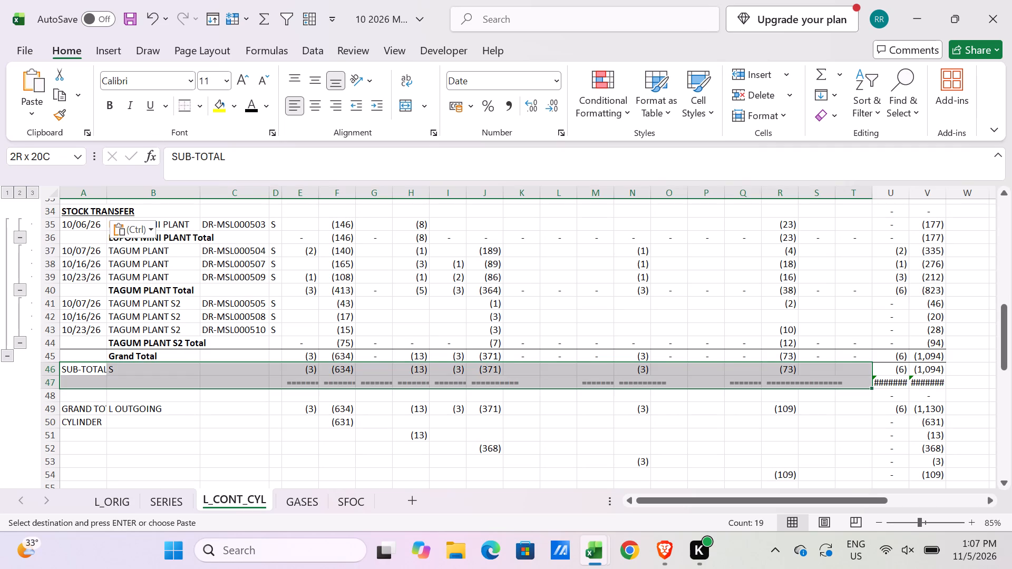
key(Delete)
Copy rows 59:63, TOTAL OUTGOING through DIFFERENCE, from the September Mati sheet and insert them at row 47 of the October audit.
key(alt+Tab)
scroll(290, 419, down, 4)
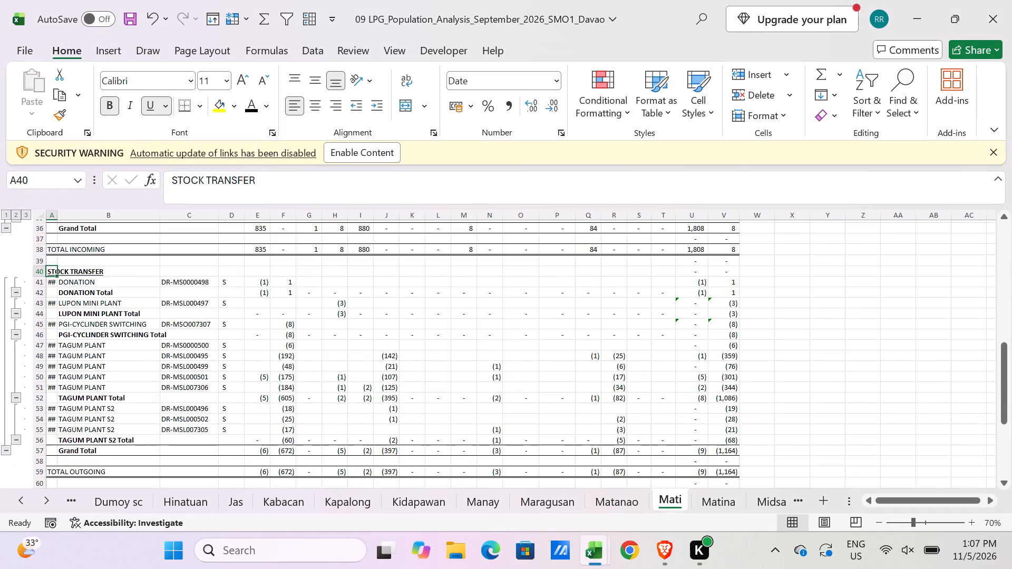
scroll(141, 371, down, 3)
drag(40, 375, 47, 430)
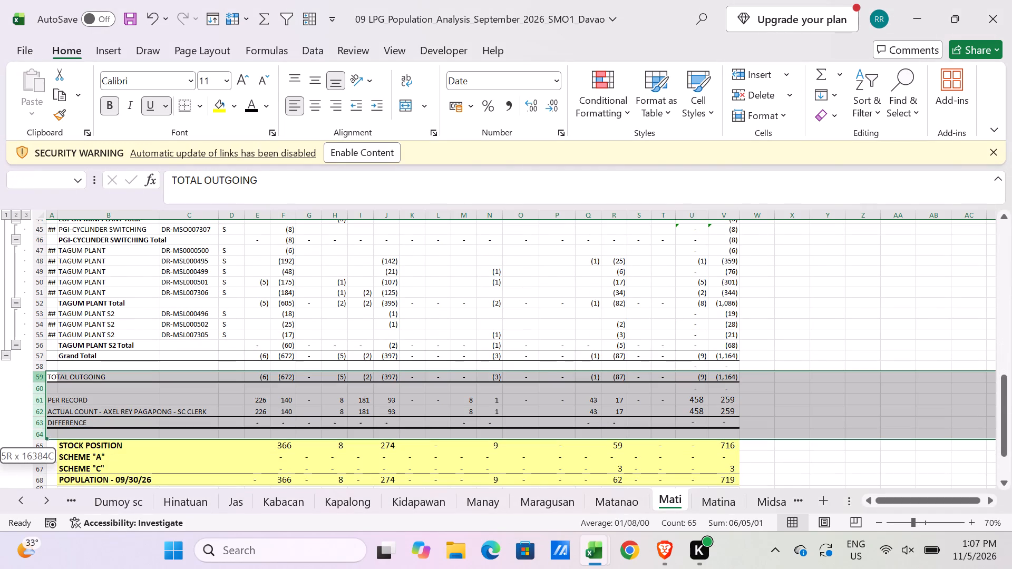
drag(47, 430, 50, 421)
key(ctrl+c)
key(alt+Tab)
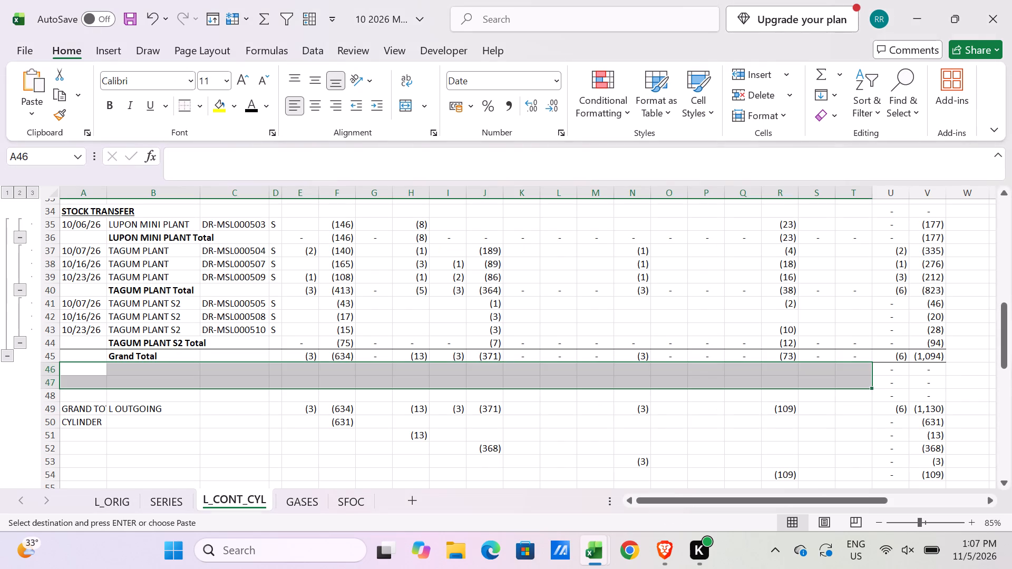
click(52, 382)
key(ctrl+shift+equal)
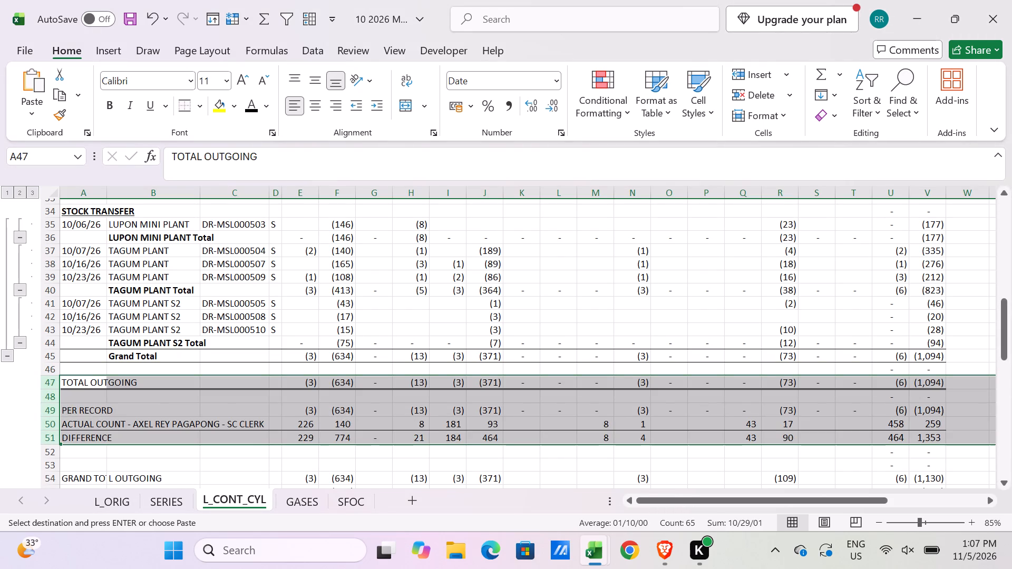
Make the TOTAL OUTGOING row 47 bold.
click(53, 381)
key(ctrl+b)
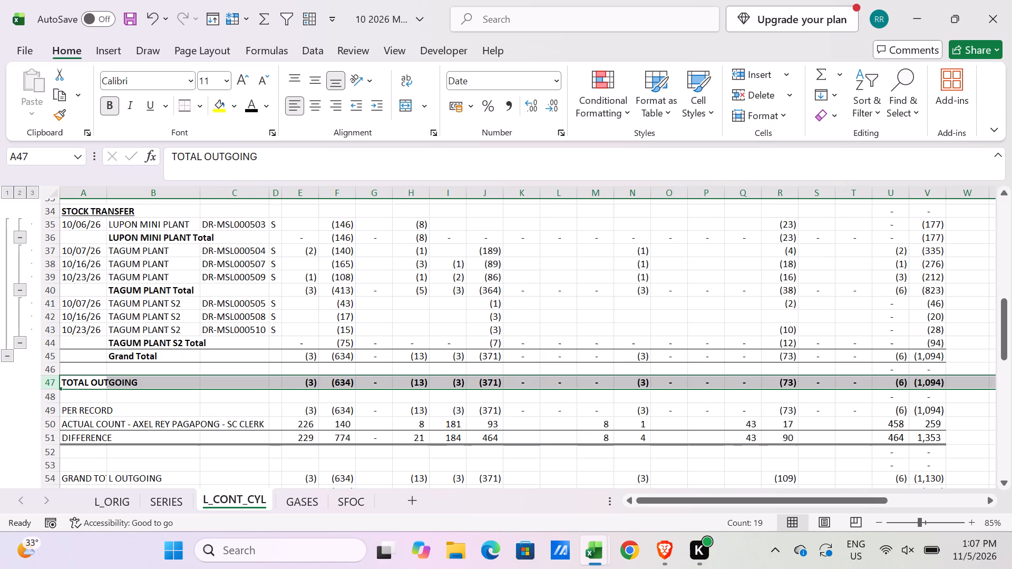
Enter =E32+E45 in the TOTAL OUTGOING cell E47, adding the SCHEME-C and STOCK TRANSFER Grand Totals.
click(314, 383)
key(equal)
scroll(323, 379, up, 4)
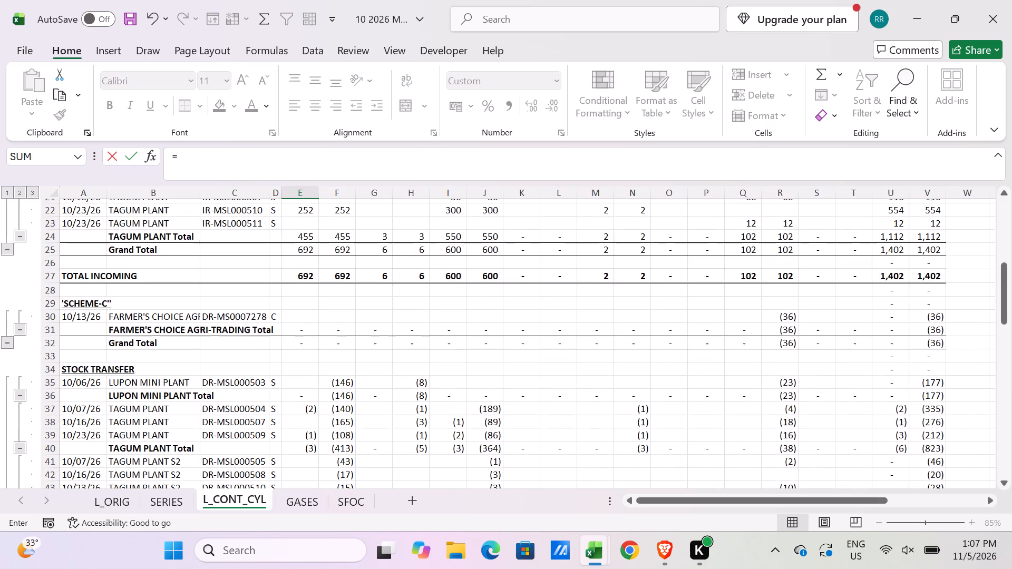
click(296, 338)
key(plus)
scroll(299, 368, down, 2)
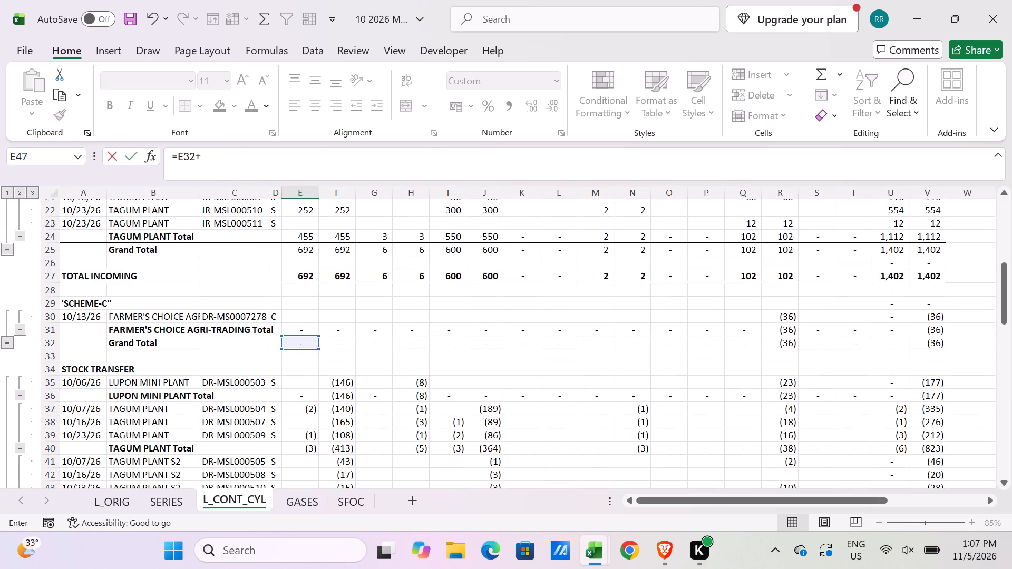
scroll(299, 368, down, 2)
click(303, 358)
key(Return)
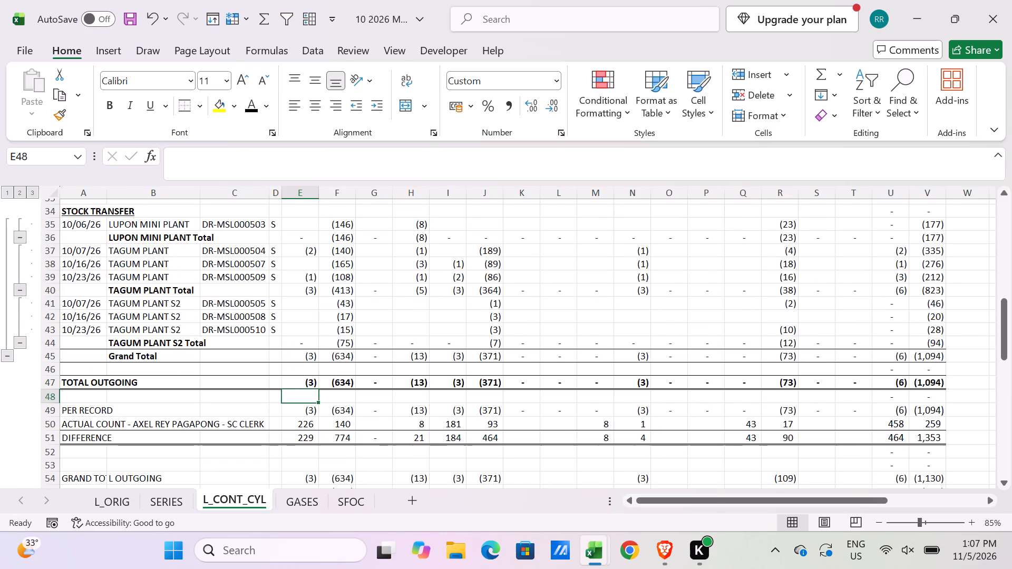
Fill the TOTAL OUTGOING formula from E47 across through T47.
click(306, 380)
drag(319, 387, 802, 394)
drag(811, 394, 879, 397)
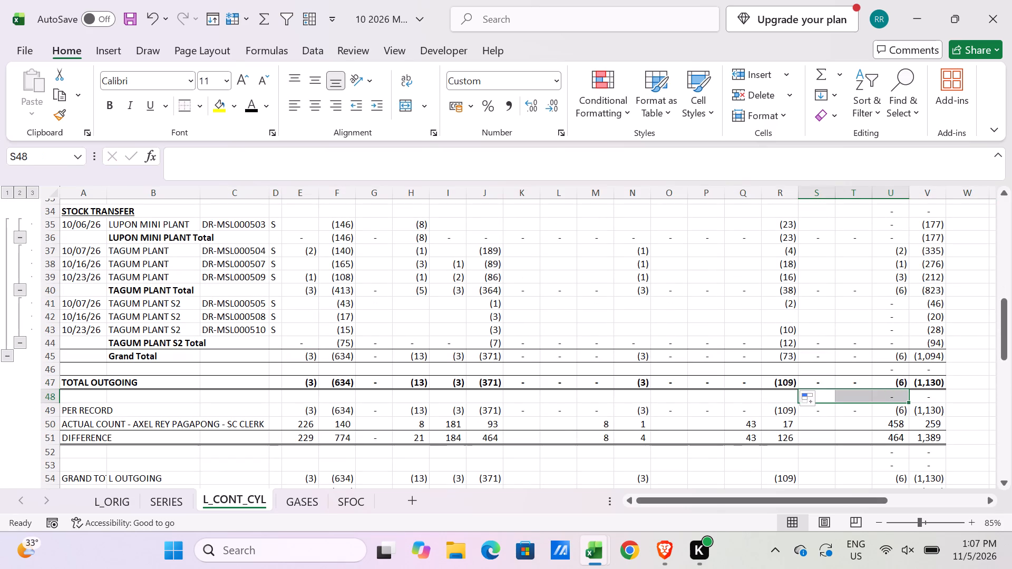
click(317, 384)
drag(323, 389, 373, 389)
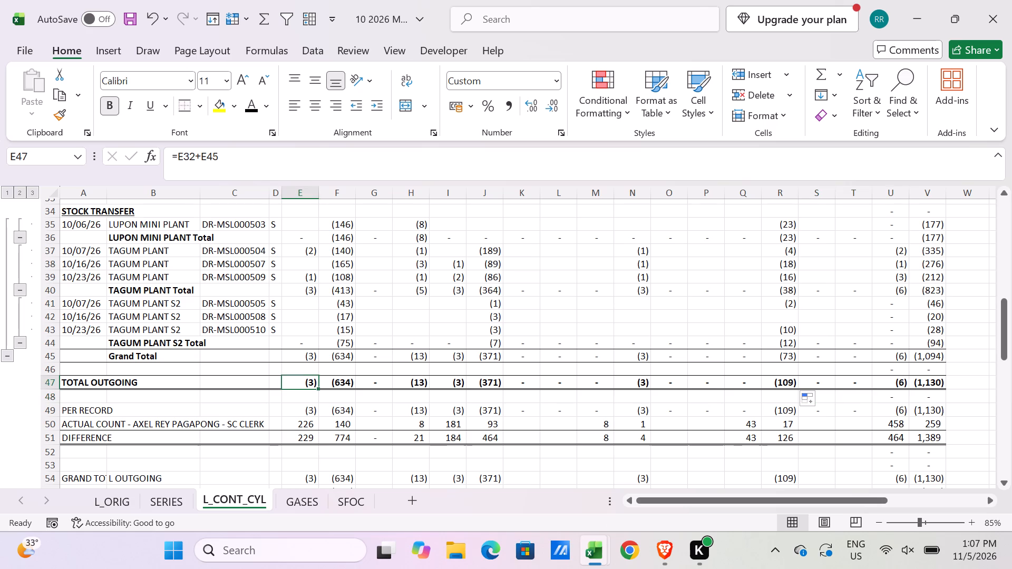
drag(373, 389, 846, 385)
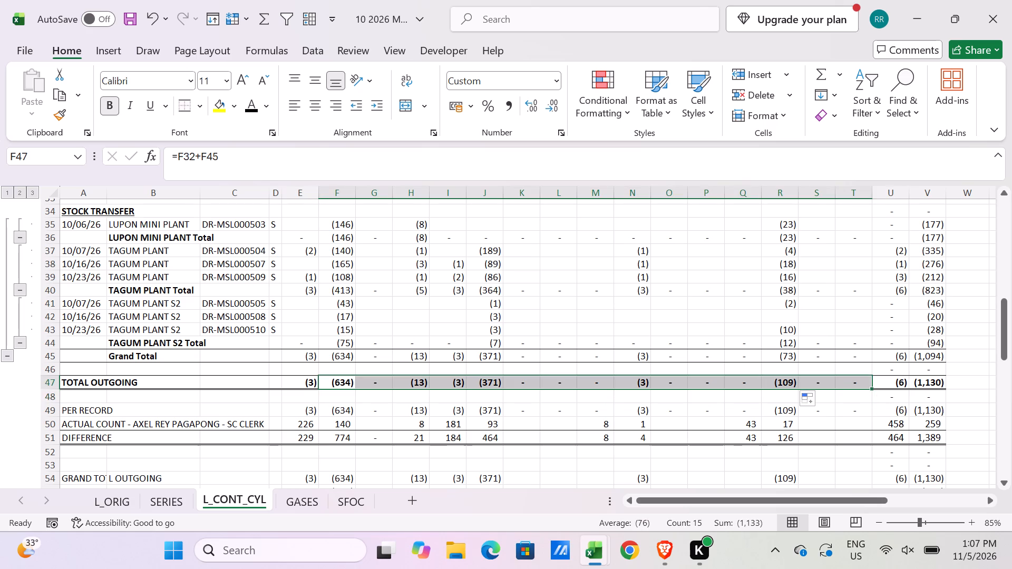
double_click(312, 380)
key(Escape)
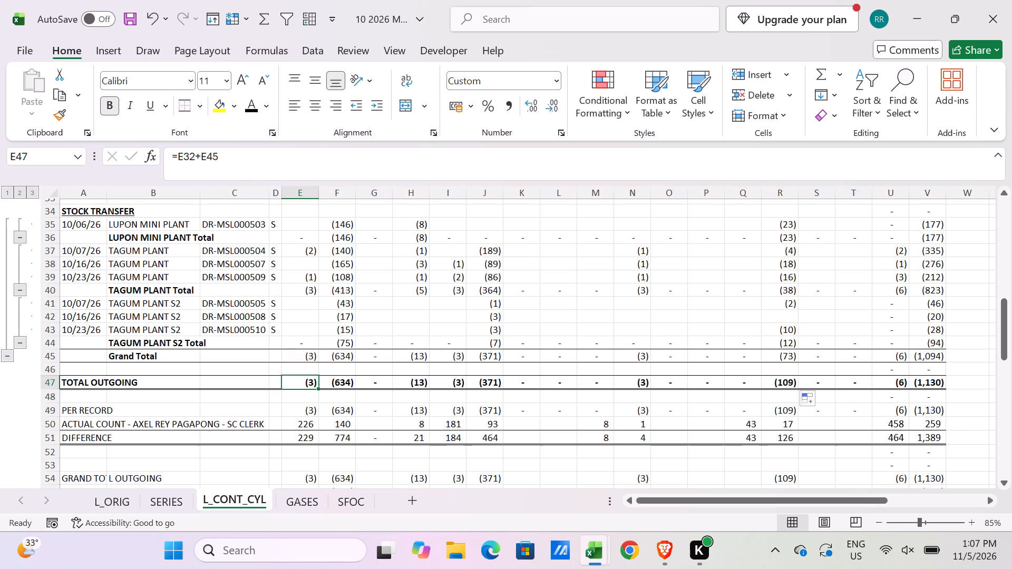
drag(317, 386, 863, 372)
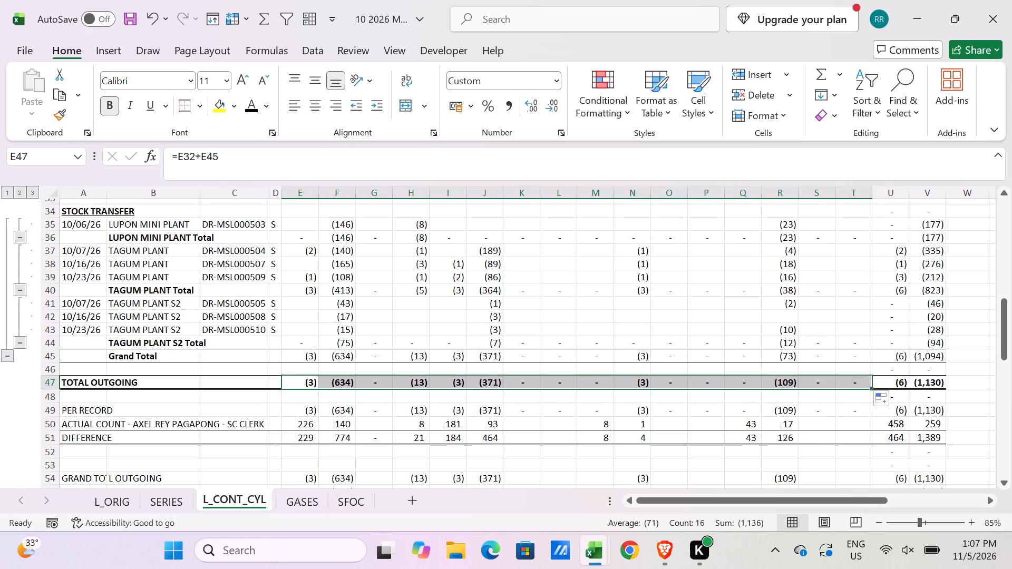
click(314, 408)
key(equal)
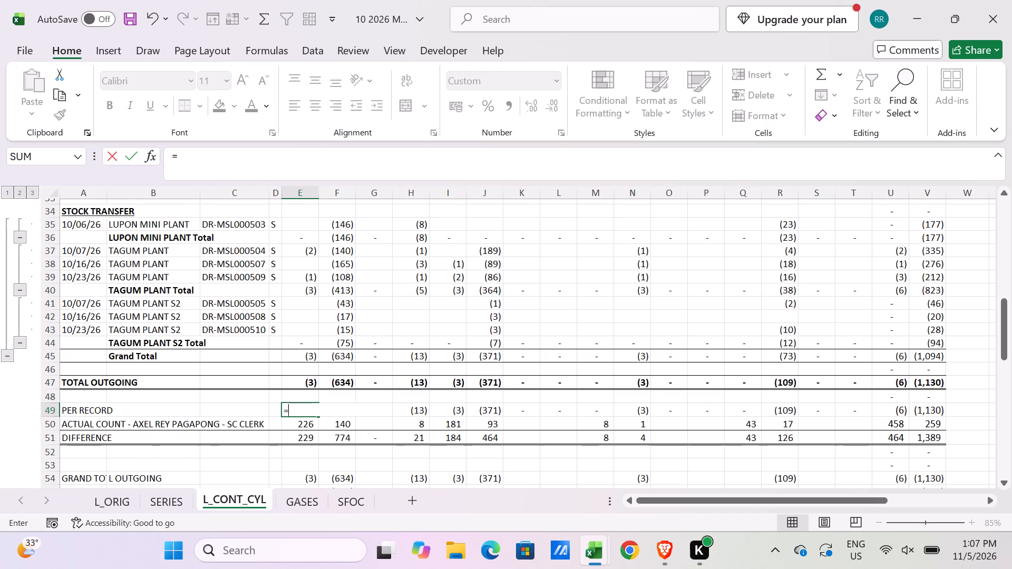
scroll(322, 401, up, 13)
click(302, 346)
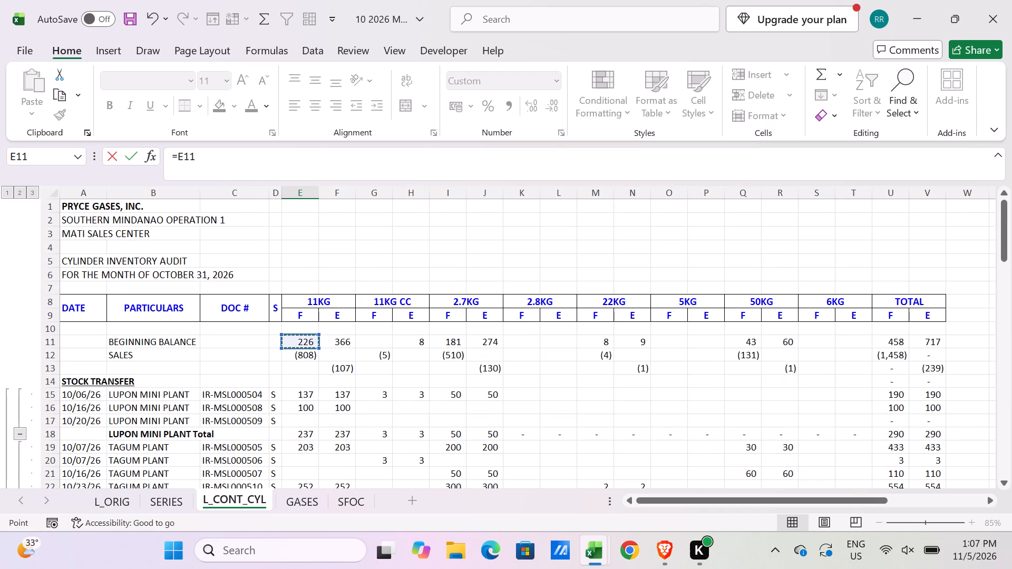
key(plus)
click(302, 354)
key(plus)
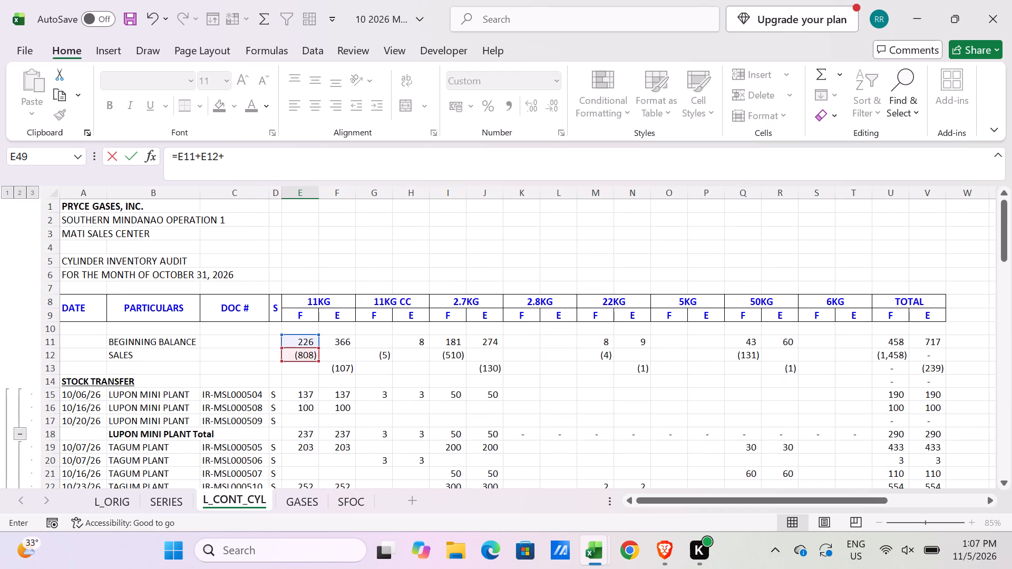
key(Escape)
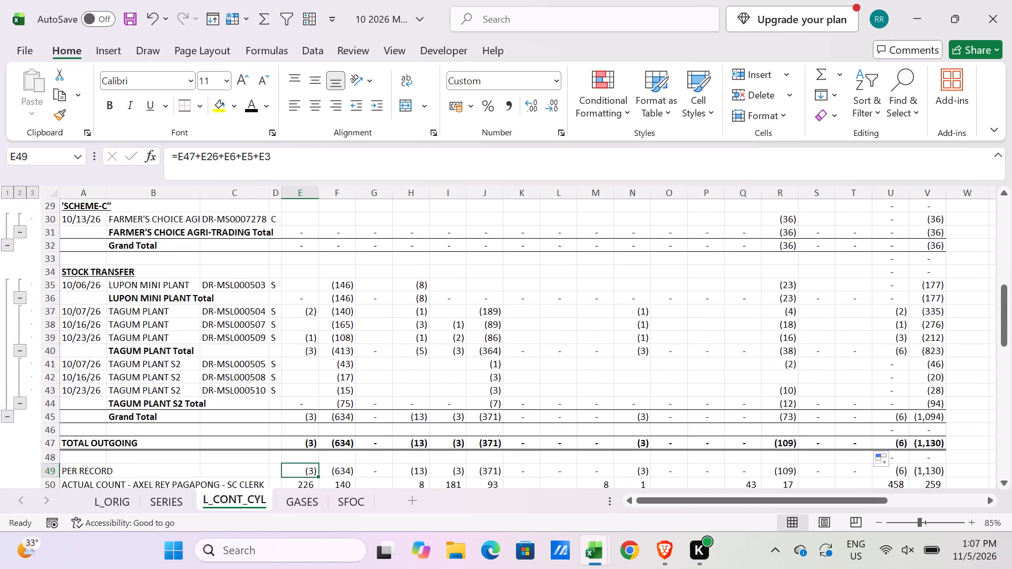
Enter =E11+E12+E13+E27+E47 in the PER RECORD cell E49, combining beginning balance, sales, TOTAL INCOMING and TOTAL OUTGOING.
key(equal)
scroll(301, 283, up, 3)
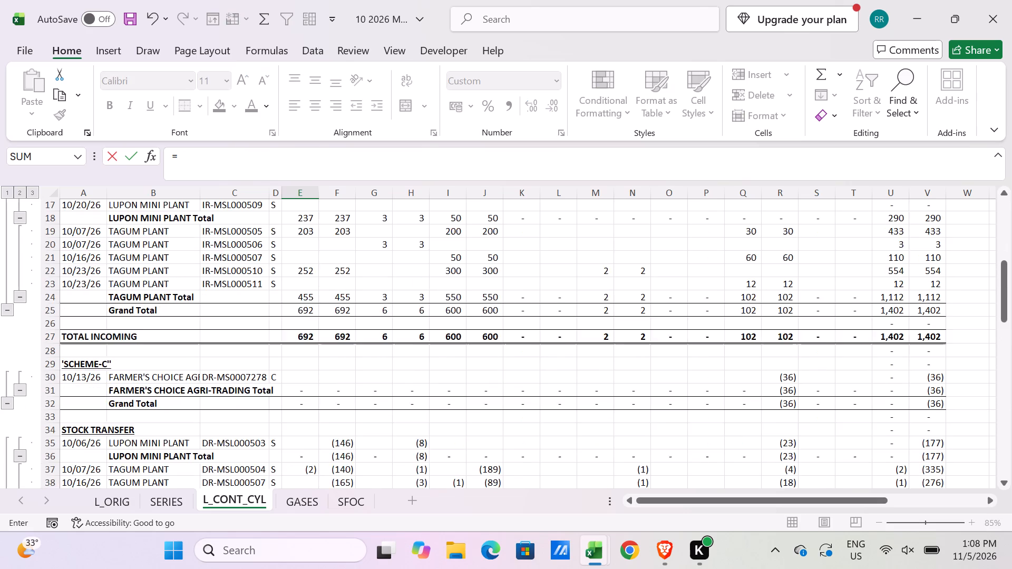
scroll(301, 283, up, 5)
click(301, 283)
key(plus)
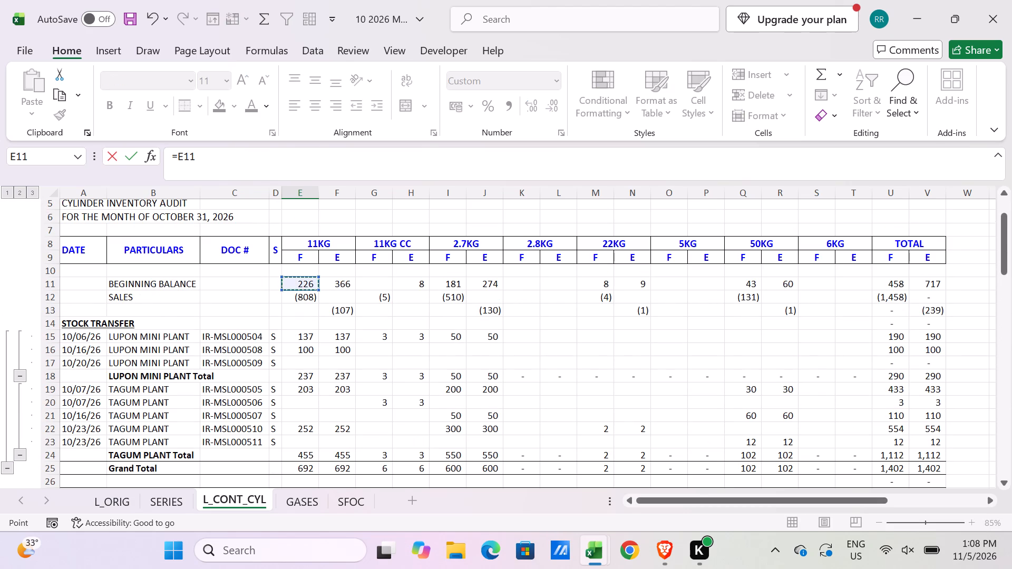
click(296, 298)
key(plus)
click(302, 309)
key(plus)
scroll(298, 319, down, 3)
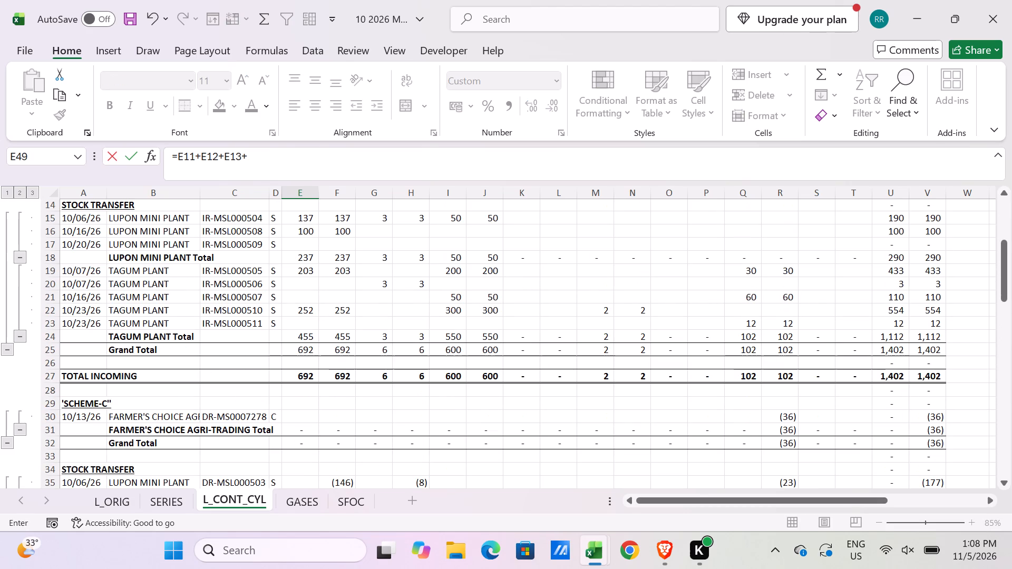
click(299, 379)
key(plus)
scroll(299, 379, down, 5)
scroll(299, 379, up, 1)
scroll(296, 388, down, 2)
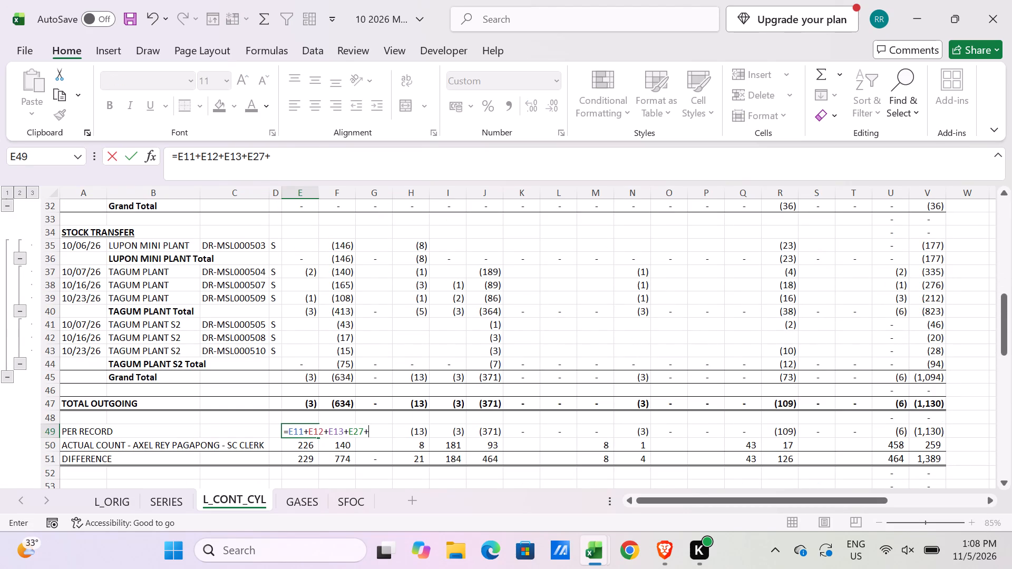
click(305, 405)
key(Return)
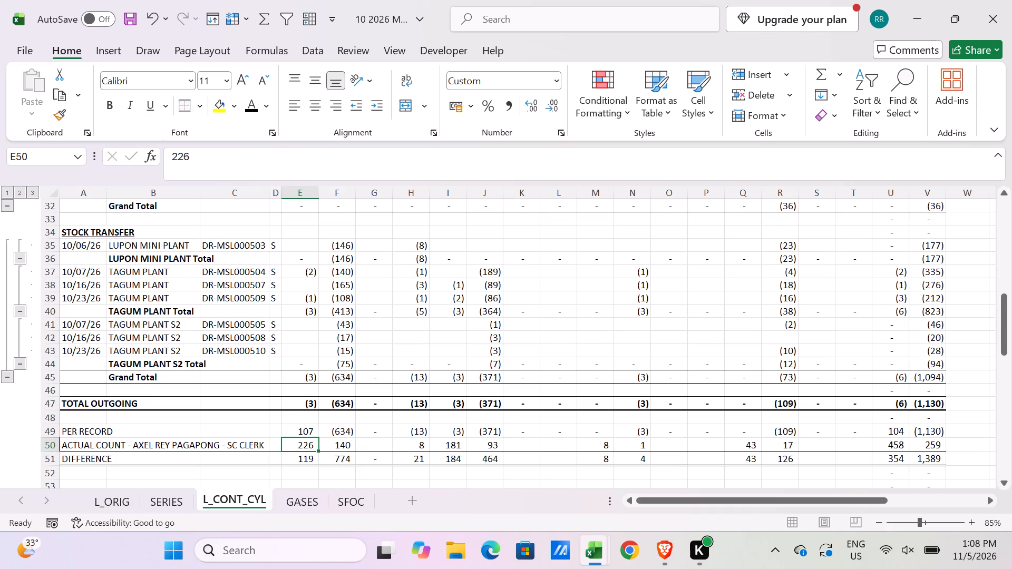
Fill the PER RECORD formula from E49 across through T49.
click(309, 430)
drag(316, 436, 863, 437)
Freeze panes at cell E14 to lock the header, beginning balance and sales rows and columns A:D.
scroll(383, 327, up, 5)
scroll(269, 290, up, 4)
scroll(269, 290, down, 2)
scroll(269, 290, up, 1)
click(300, 285)
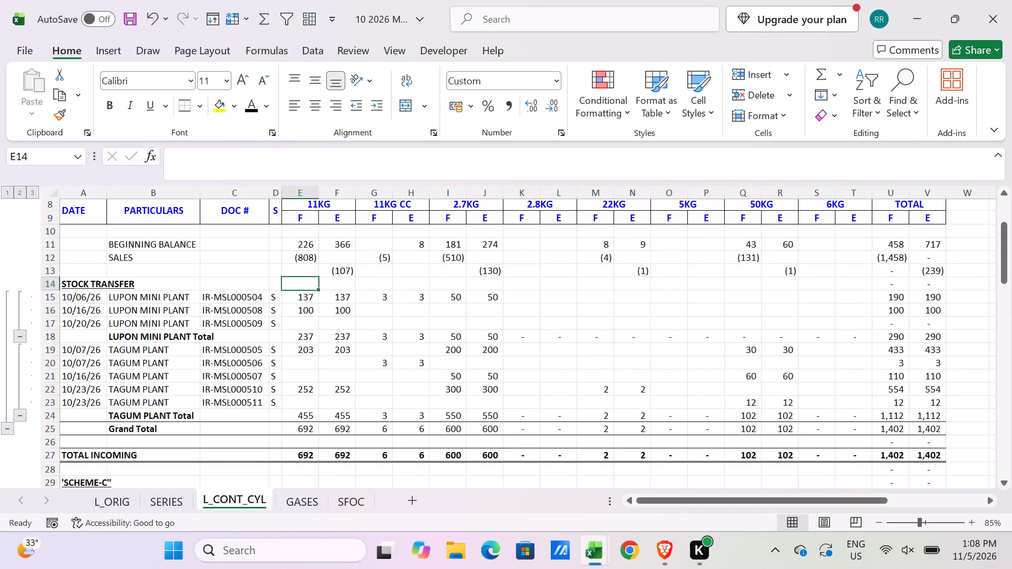
click(235, 15)
click(253, 54)
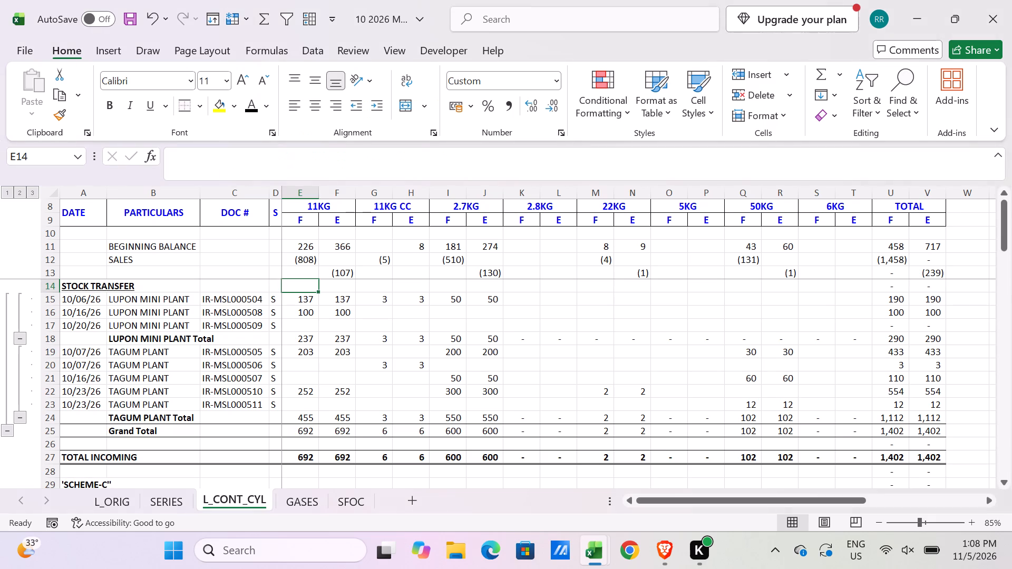
Clear the copied count figures from E50:T50 in the ACTUAL COUNT row.
scroll(196, 347, down, 7)
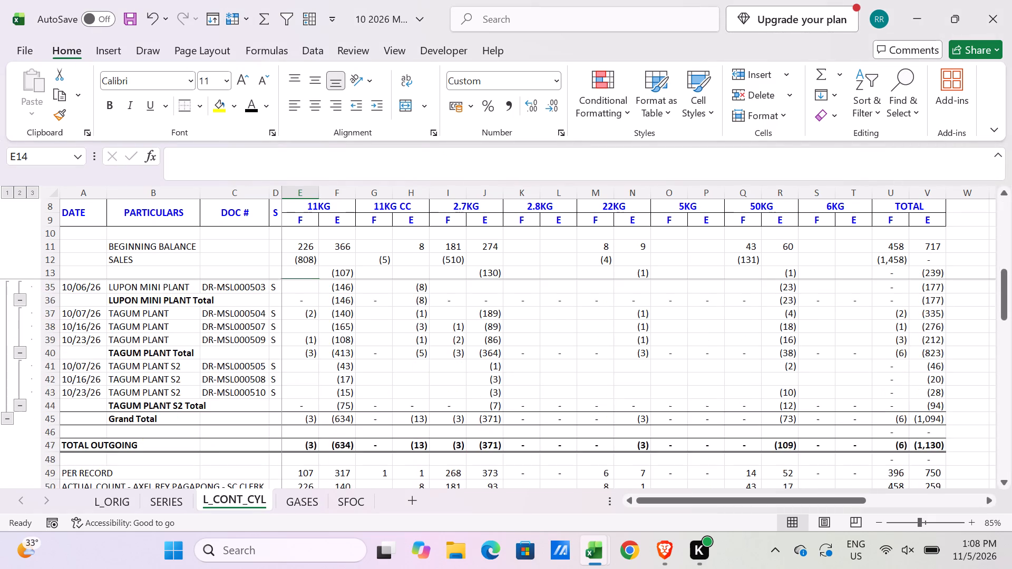
scroll(190, 364, down, 2)
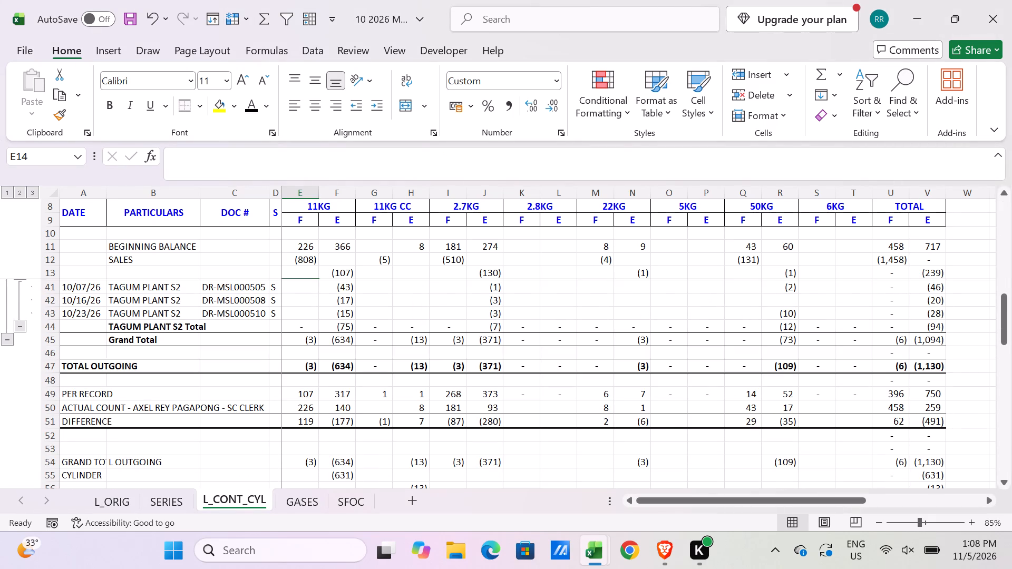
drag(296, 406, 849, 412)
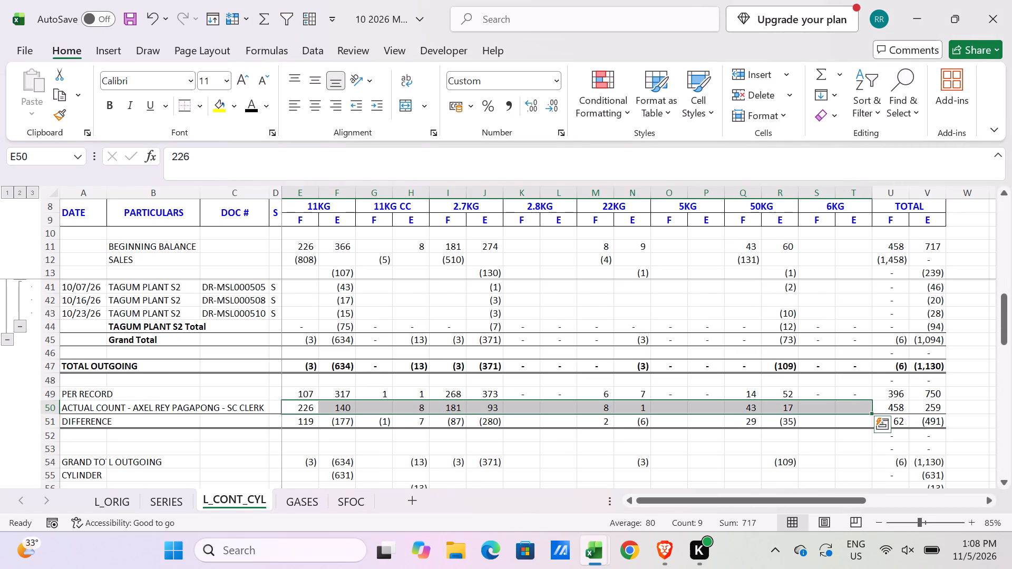
key(Delete)
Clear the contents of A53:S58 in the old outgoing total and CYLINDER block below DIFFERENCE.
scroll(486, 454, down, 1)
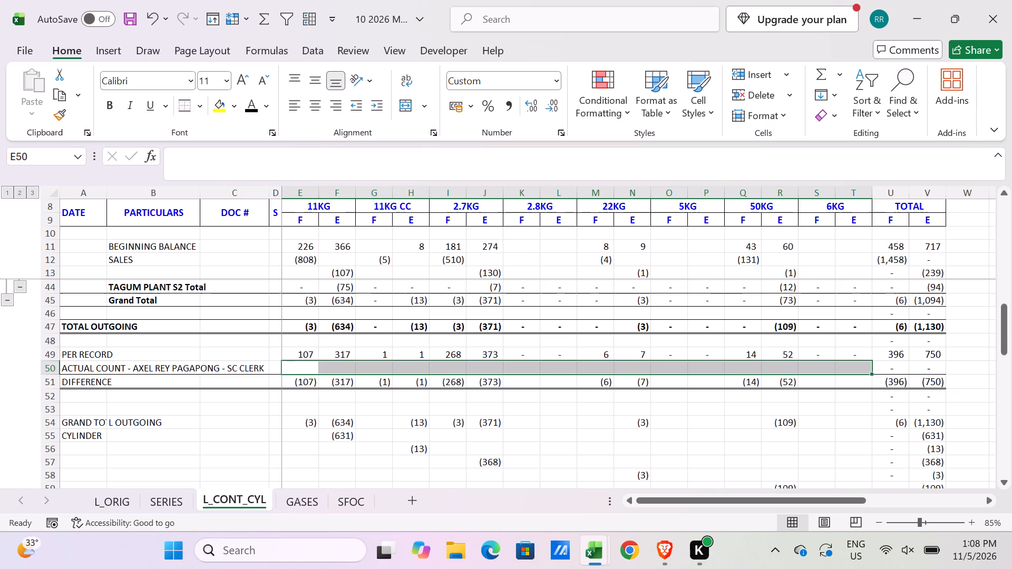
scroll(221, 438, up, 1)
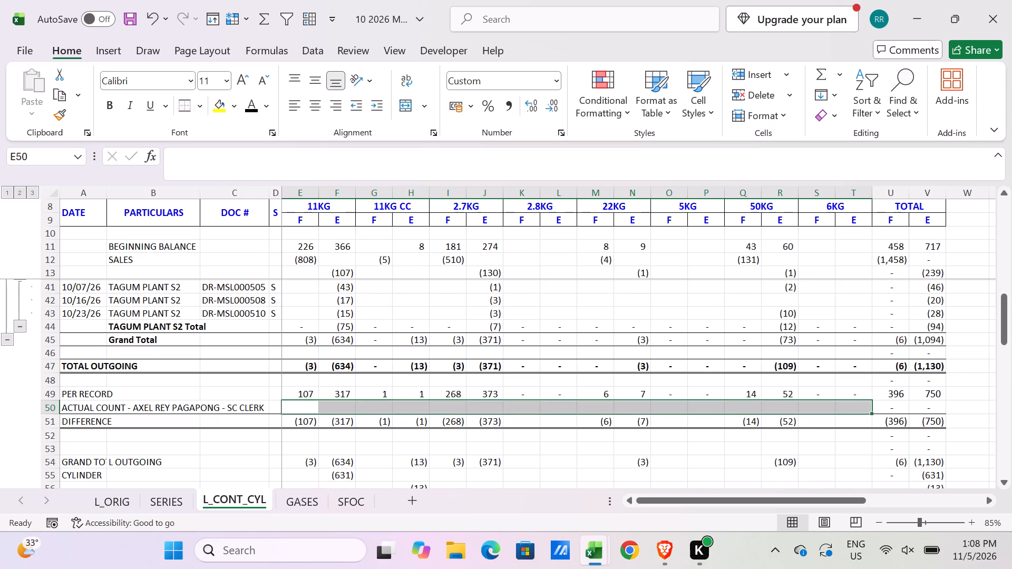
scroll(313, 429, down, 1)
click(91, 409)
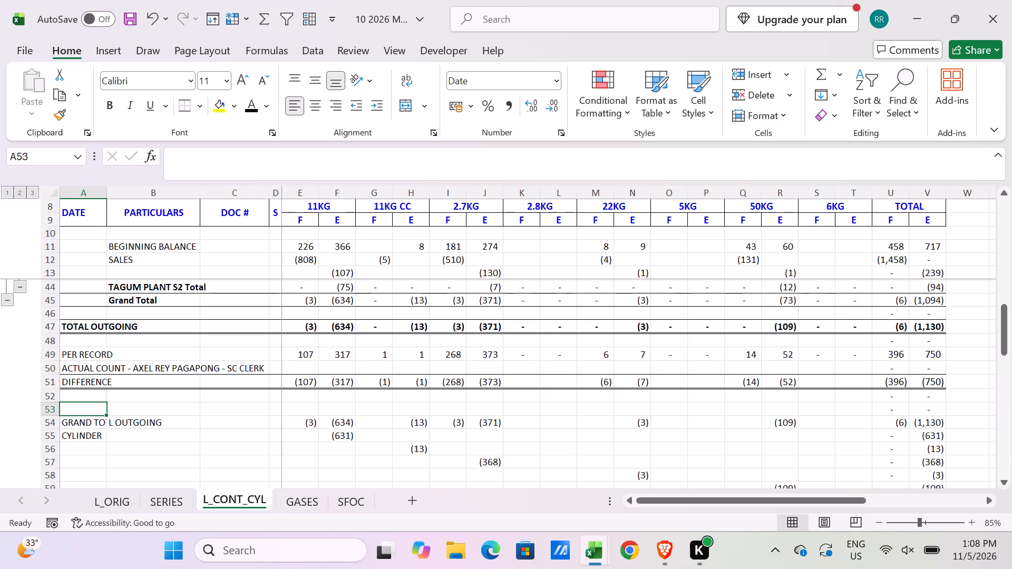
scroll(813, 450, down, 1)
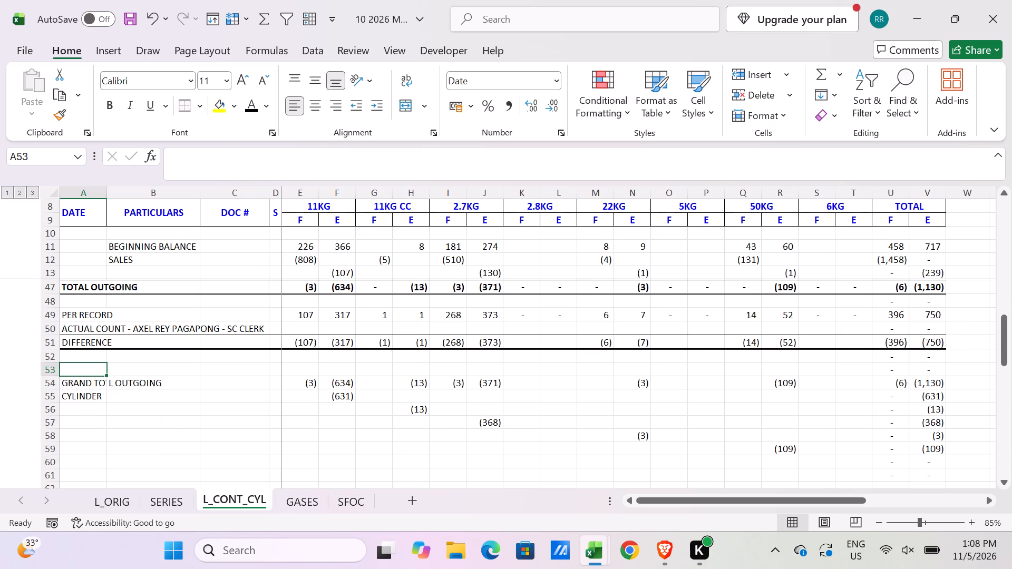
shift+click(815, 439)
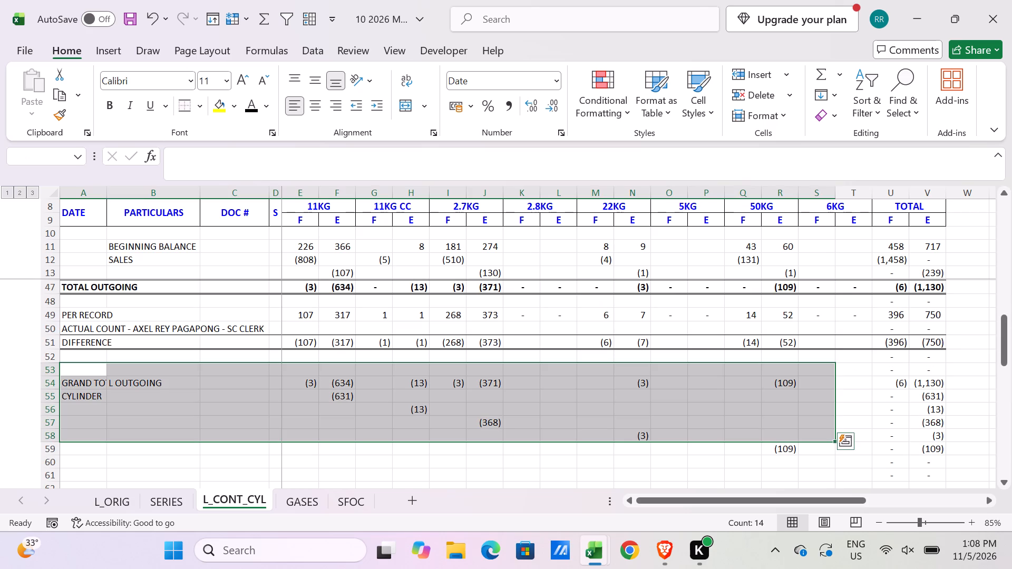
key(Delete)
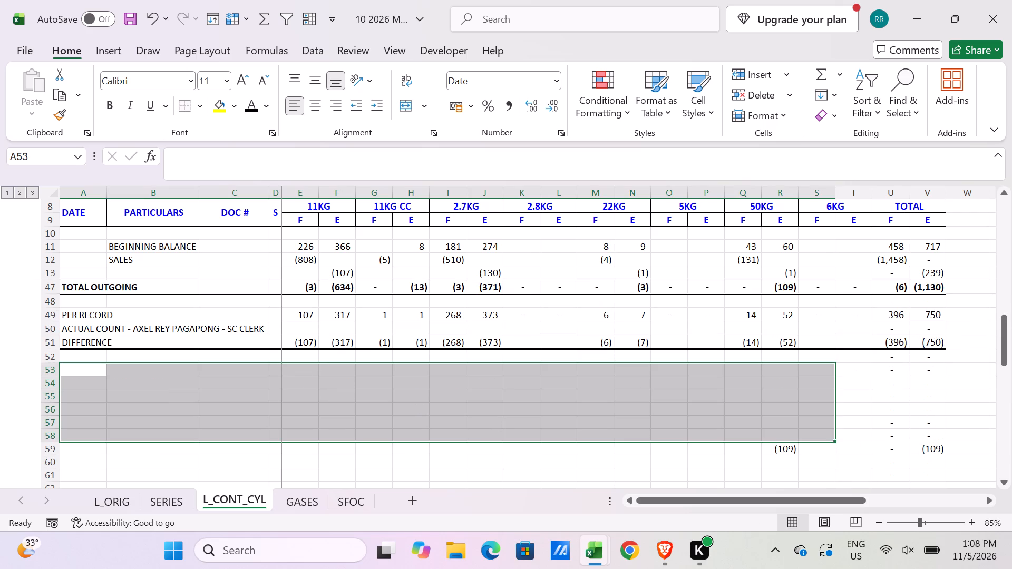
Delete the leftover rows from row 53 down, including CONVERSION, PRODUCTION, ENDING BALANCE, PER COUNT, the old DIFFERENCE and EMPTY CYLINDER.
drag(53, 367, 112, 413)
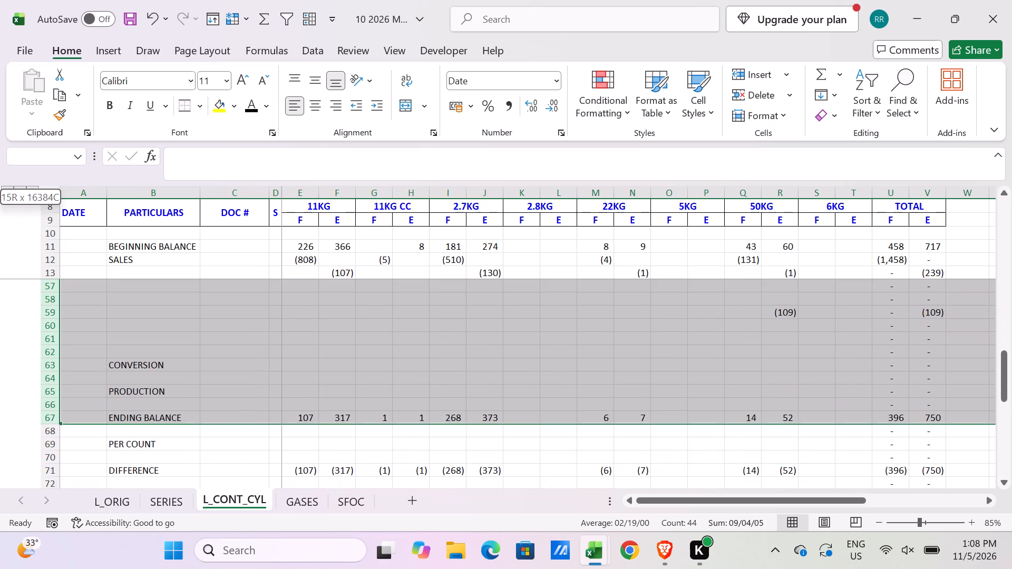
drag(112, 413, 114, 408)
key(ctrl+minus)
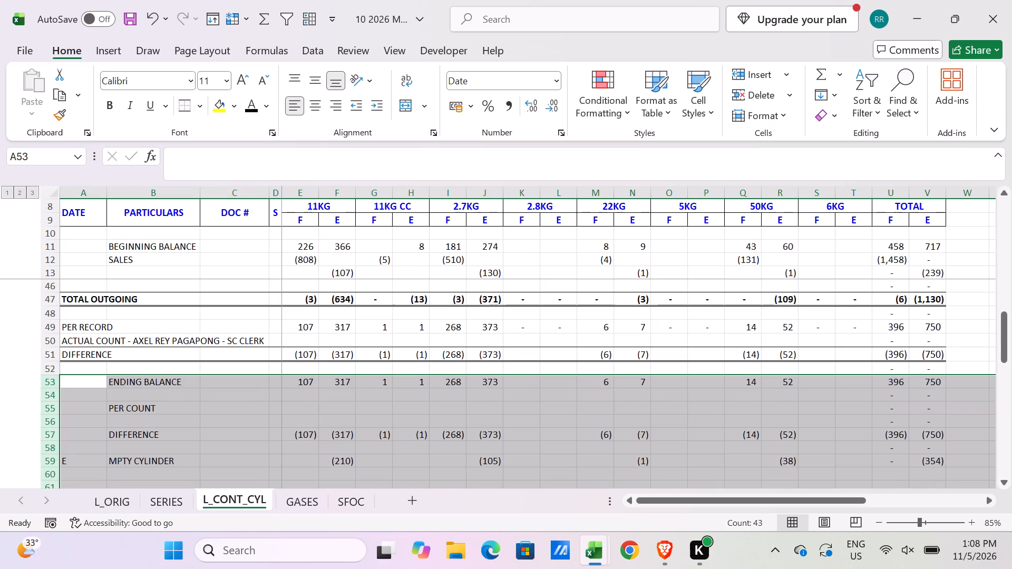
key(ctrl+minus)
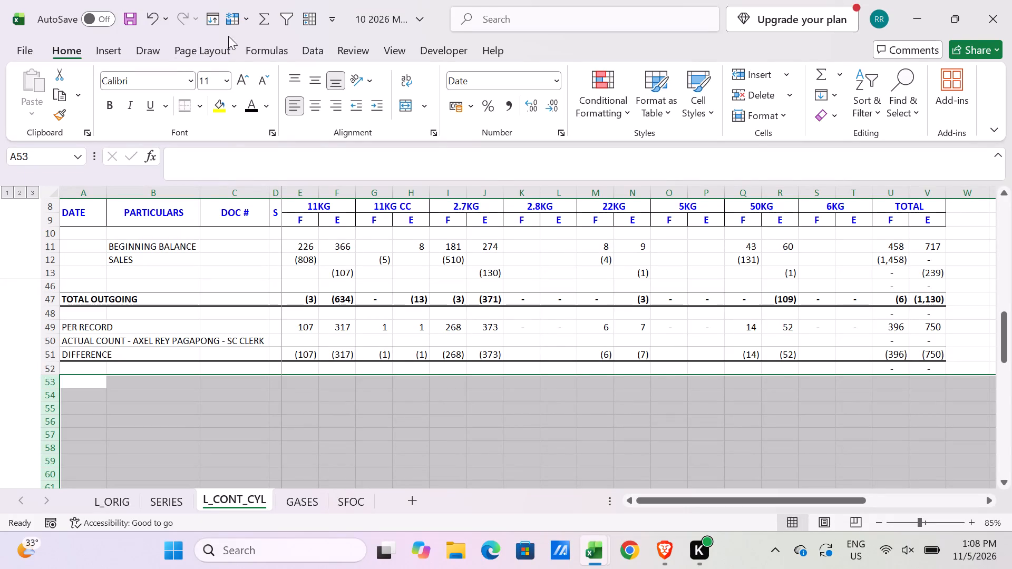
Set the L_CONT_CYL sheet's page orientation to Landscape and choose its paper size.
click(189, 50)
click(190, 111)
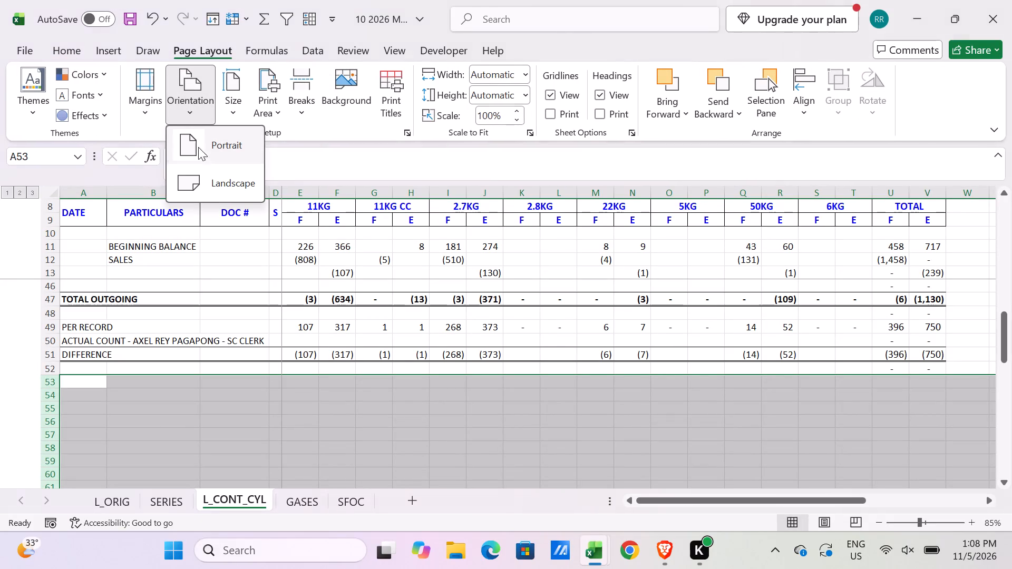
click(218, 182)
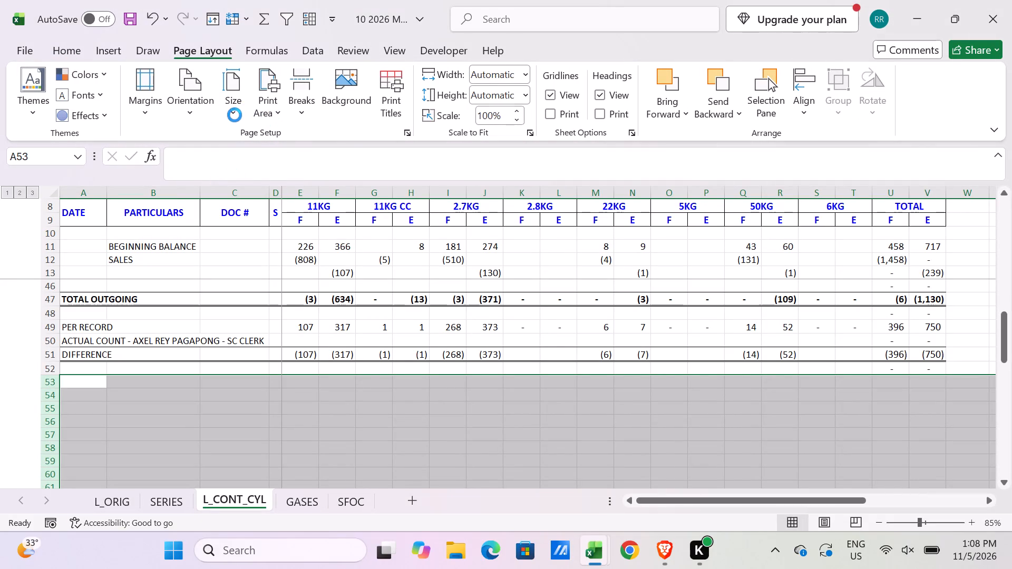
click(234, 114)
click(244, 132)
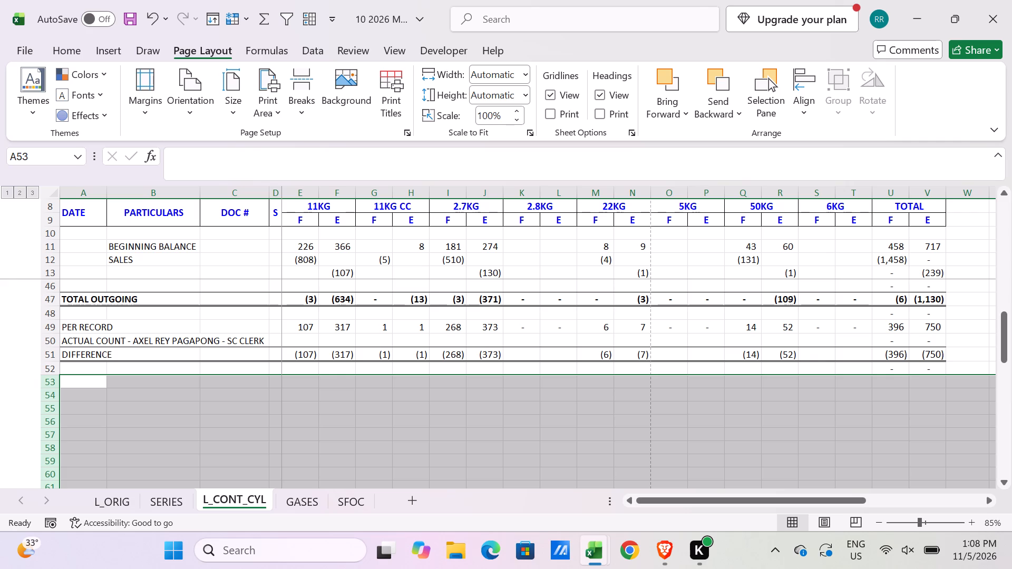
Scale the L_CONT_CYL printout to fit 1 page wide and 1 page tall.
click(528, 72)
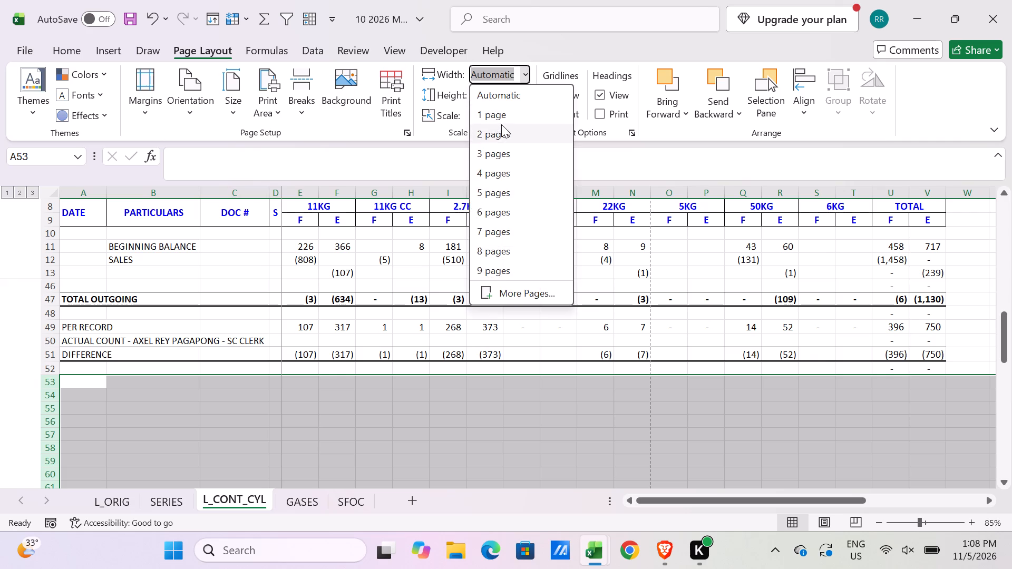
click(505, 117)
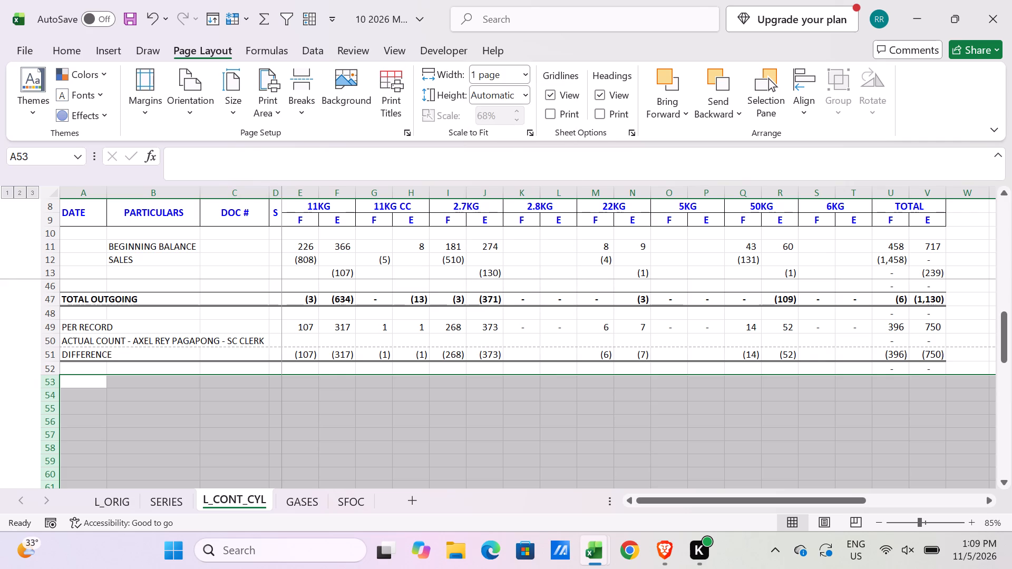
scroll(424, 361, up, 18)
scroll(424, 361, down, 1)
scroll(424, 361, up, 2)
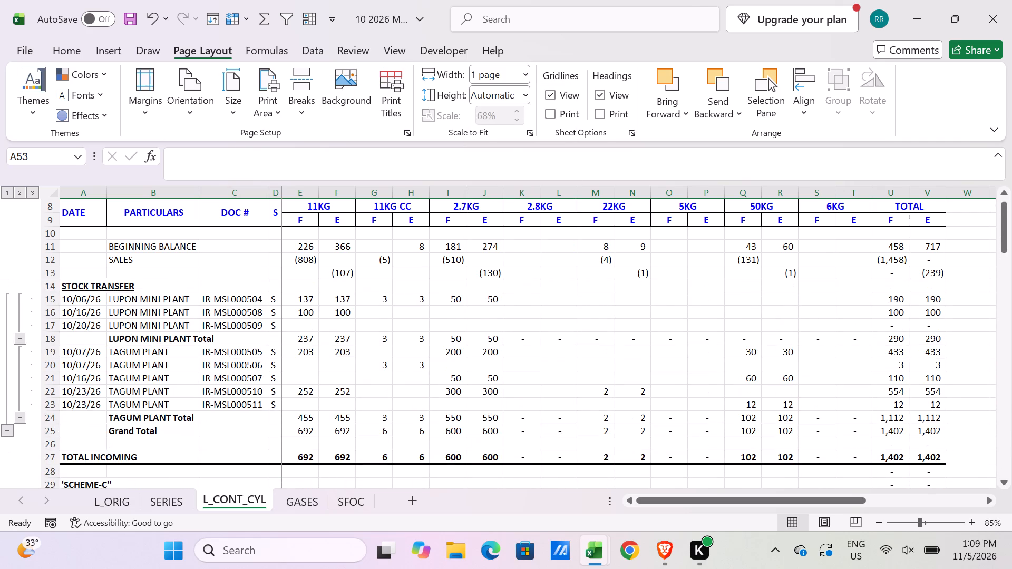
scroll(424, 361, up, 4)
scroll(329, 341, down, 2)
scroll(195, 364, down, 1)
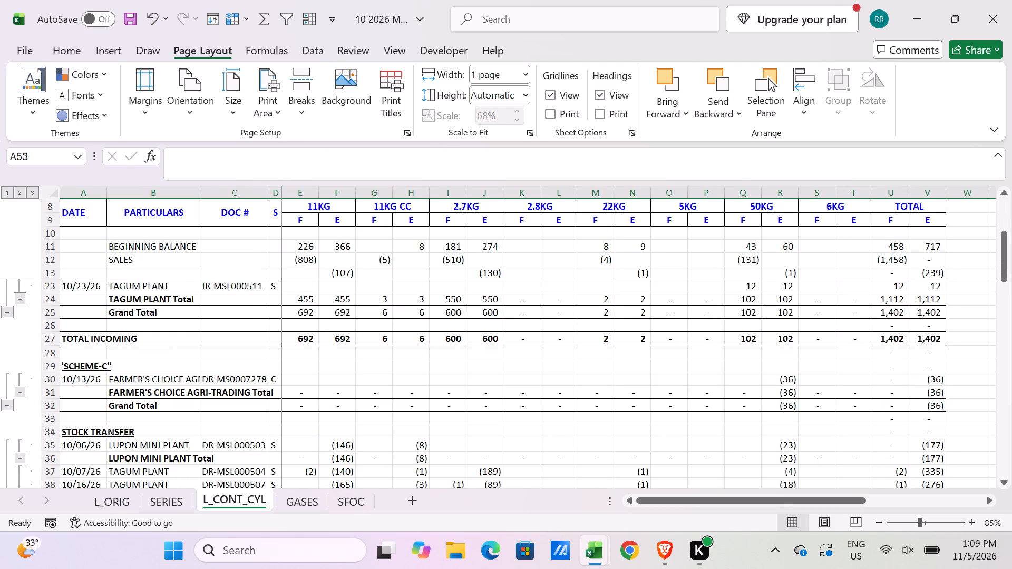
click(523, 94)
click(499, 129)
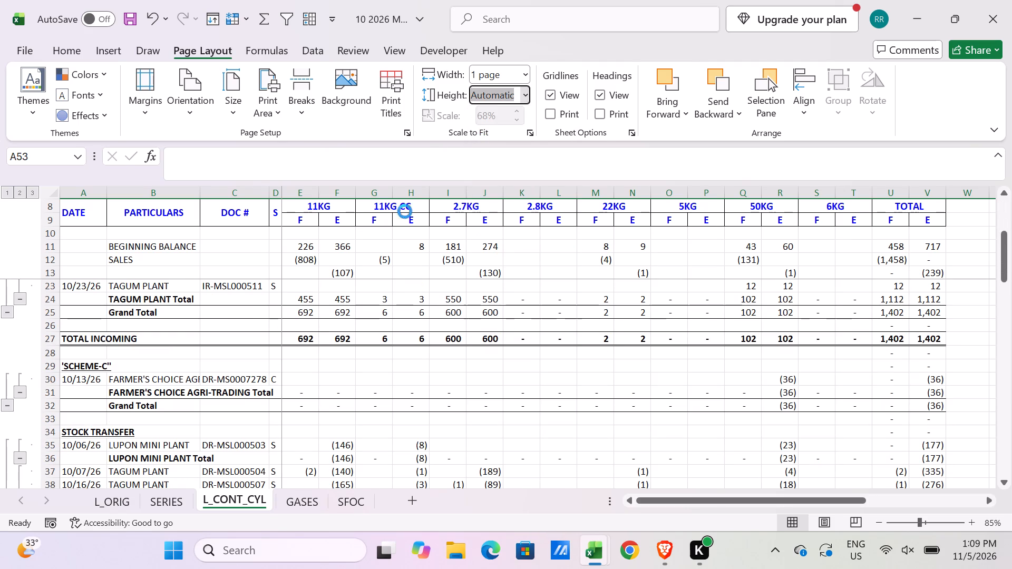
click(367, 328)
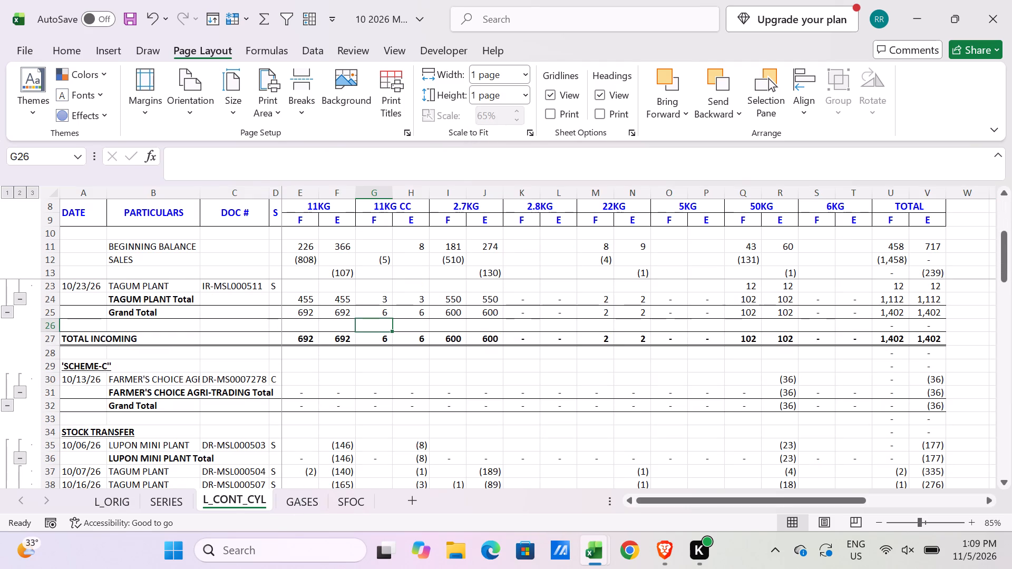
Duplicate the L_CONT_CYL sheet directly after itself and rename the copy L_FULL_MT.
drag(235, 496, 313, 499)
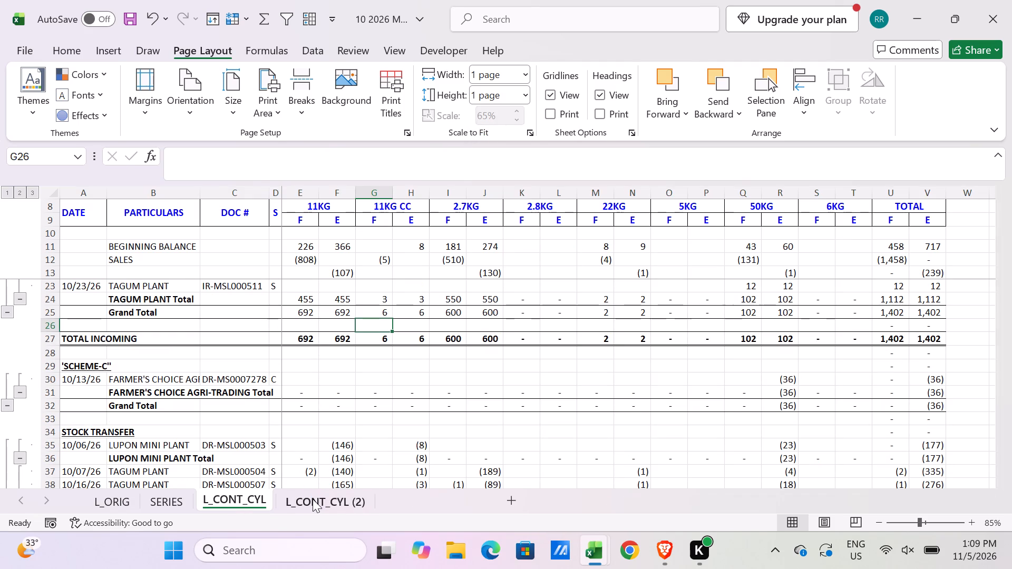
double_click(313, 499)
text(L_FULL_MT)
key(Return)
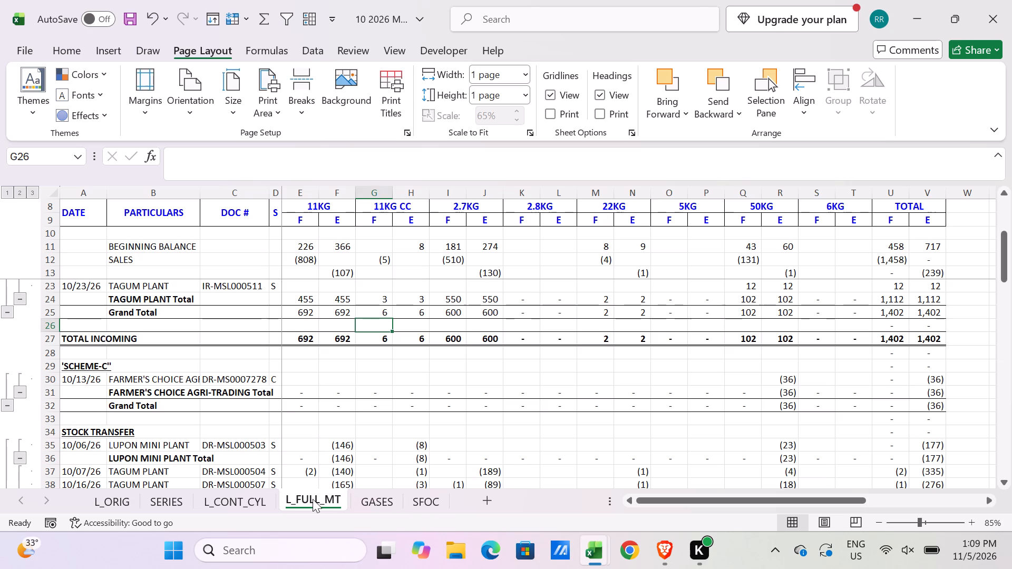
On the L_CONT_CYL sheet, replace the F and E subheadings in row 9 with CONT and CYL for every size and TOTAL.
click(244, 502)
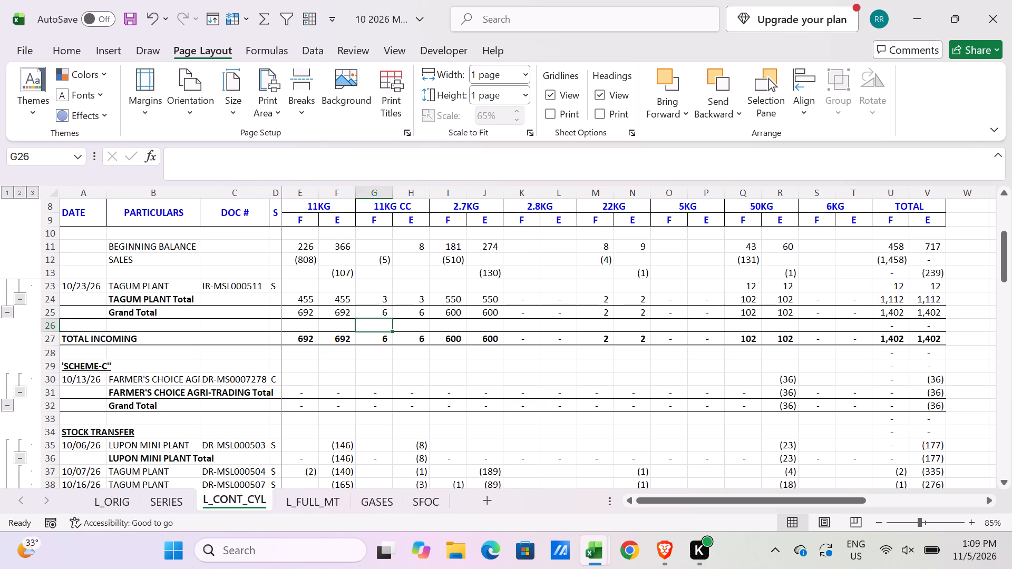
click(307, 215)
text(CONT)
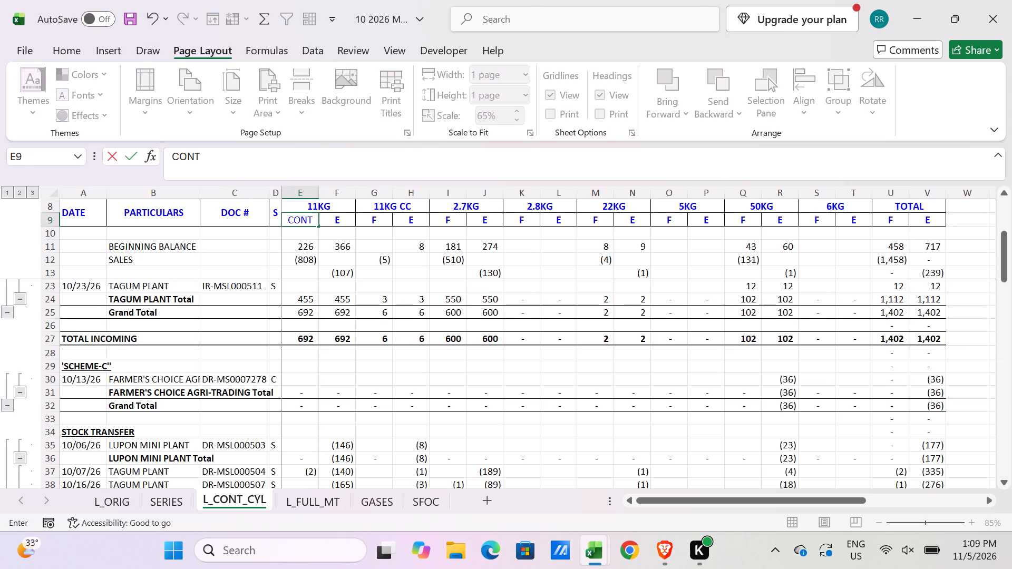
key(Right)
text(CYL)
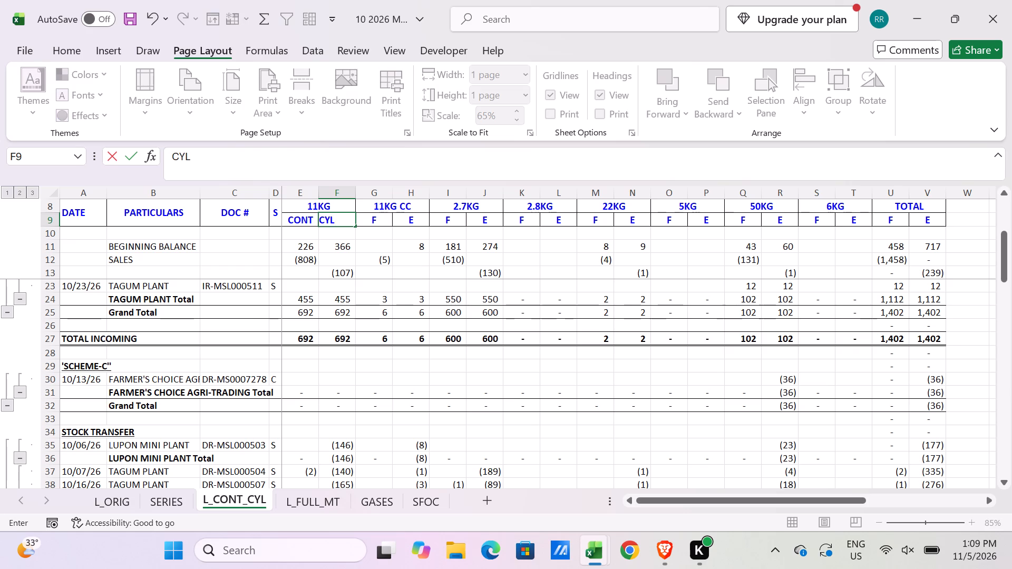
key(Left)
key(shift+Right)
drag(356, 227, 386, 227)
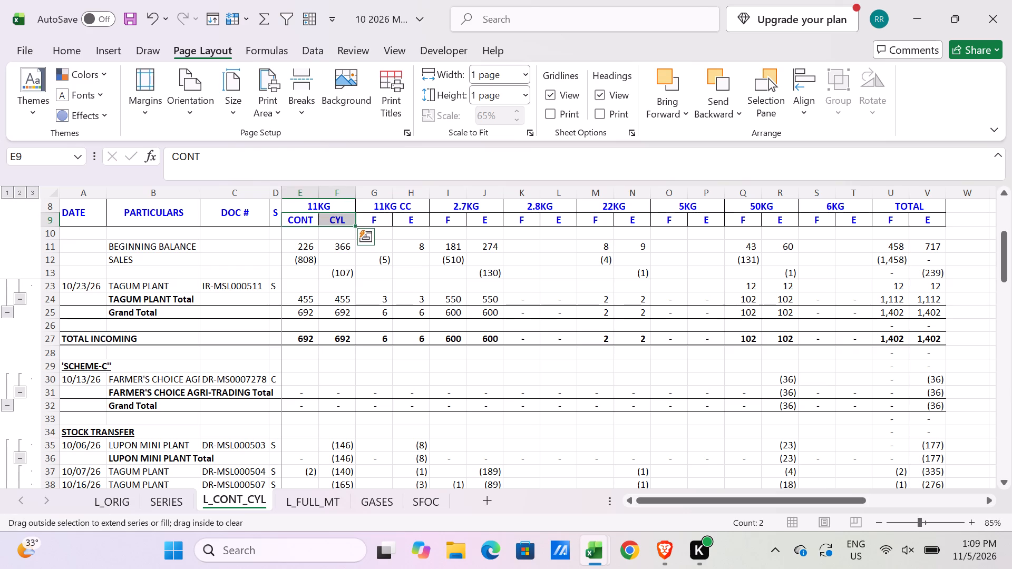
drag(386, 227, 943, 225)
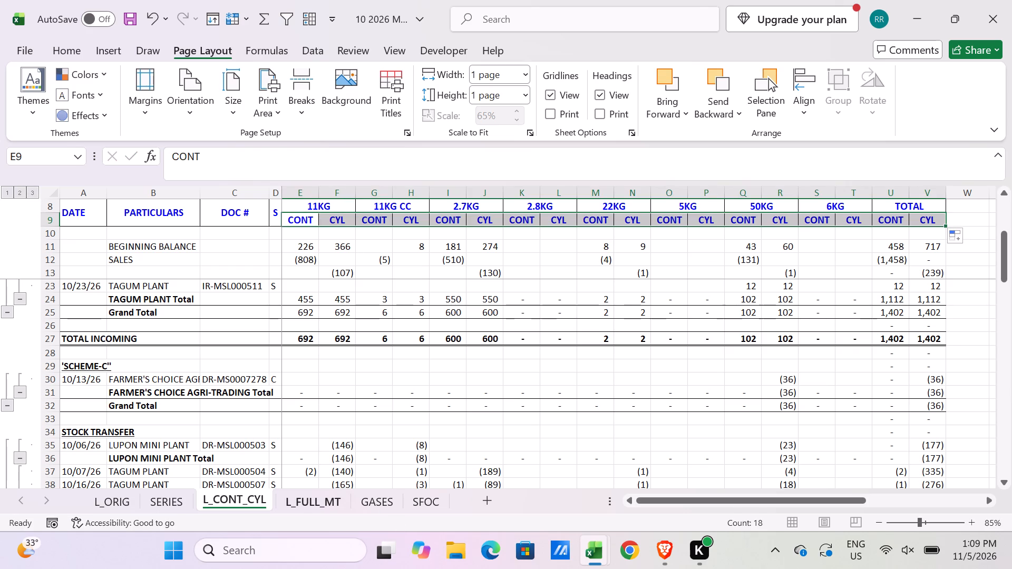
Remove bold from header rows 8 and 9 on both the L_CONT_CYL and L_FULL_MT sheets.
drag(51, 205, 51, 214)
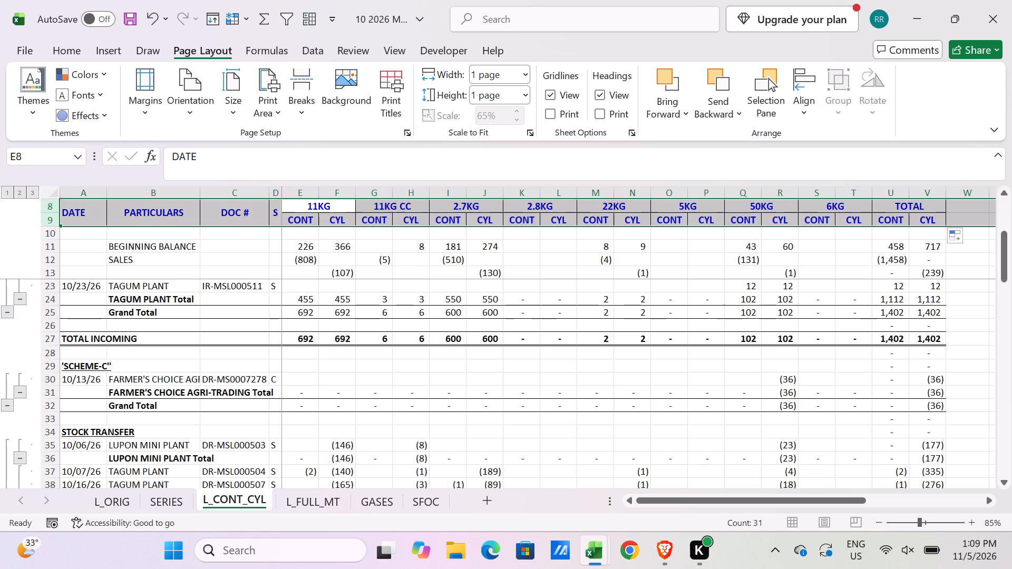
key(ctrl+b)
click(316, 501)
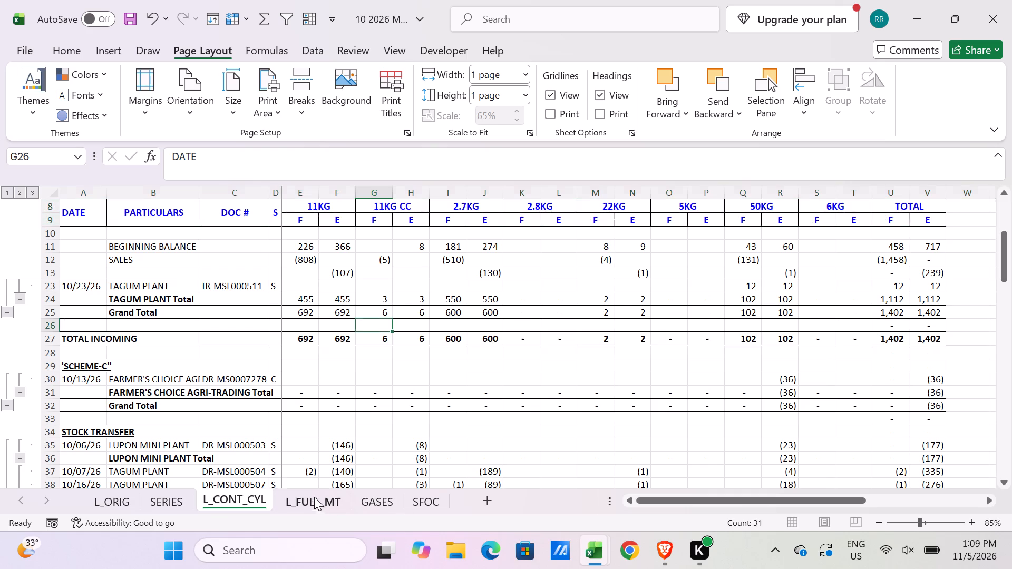
drag(55, 207, 55, 218)
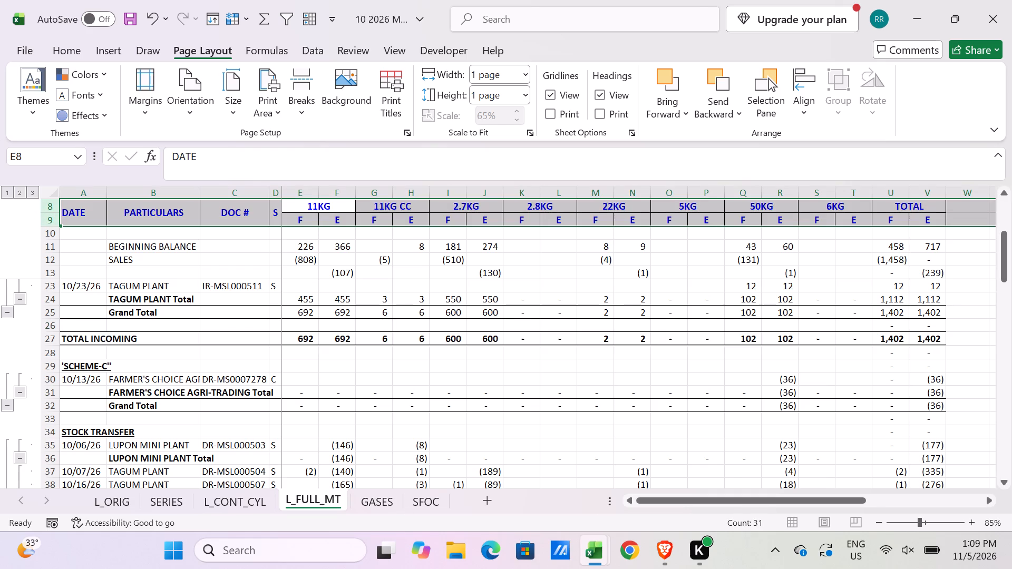
key(ctrl+b)
On L_FULL_MT, enter the check formula =V11+U11-L_CONT_CYL!V11 in W11 and fill it down column W alongside the audit rows.
click(956, 244)
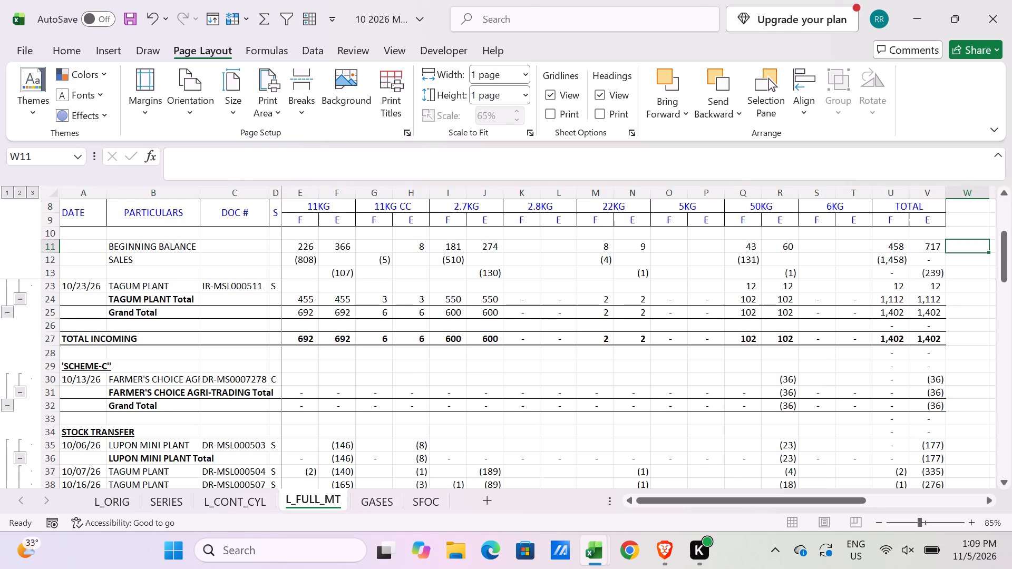
key(equal)
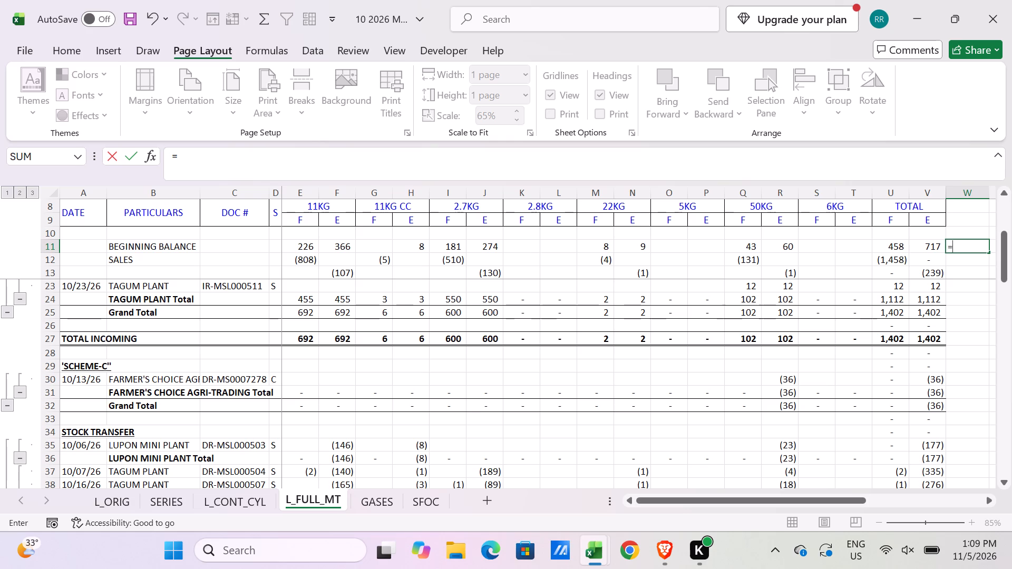
click(928, 233)
click(927, 243)
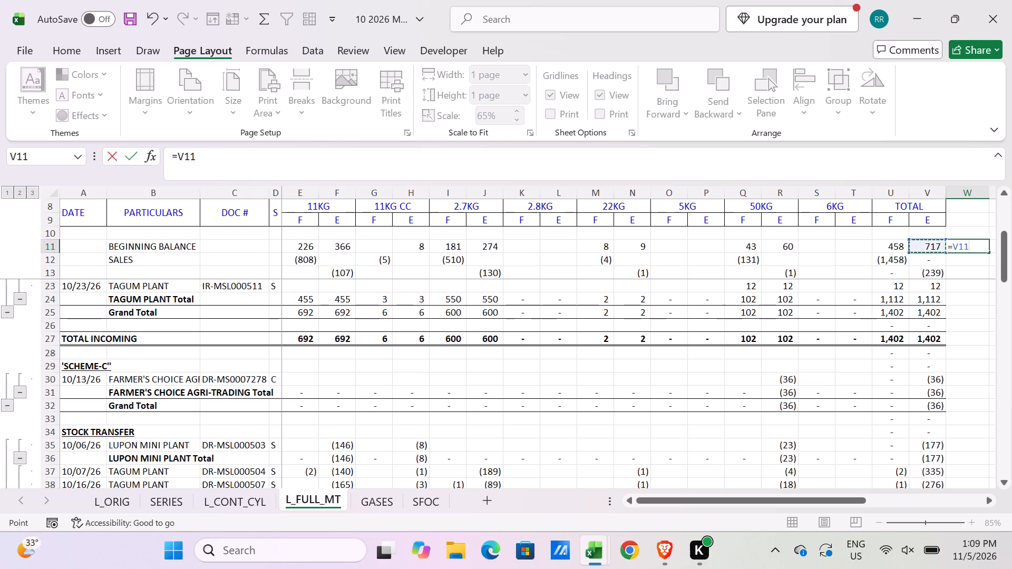
key(plus)
click(891, 247)
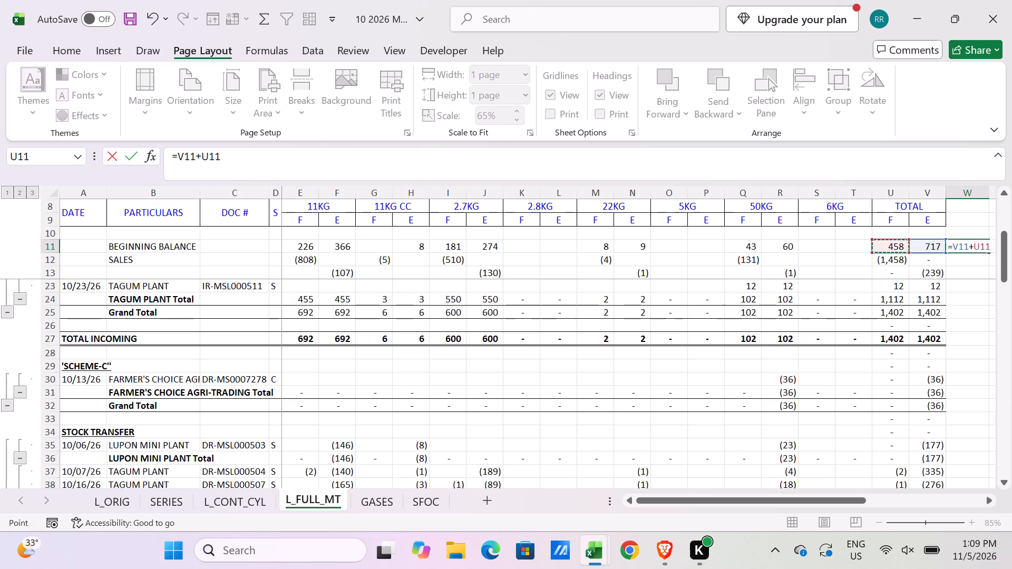
key(minus)
drag(247, 497, 255, 494)
click(938, 244)
key(Return)
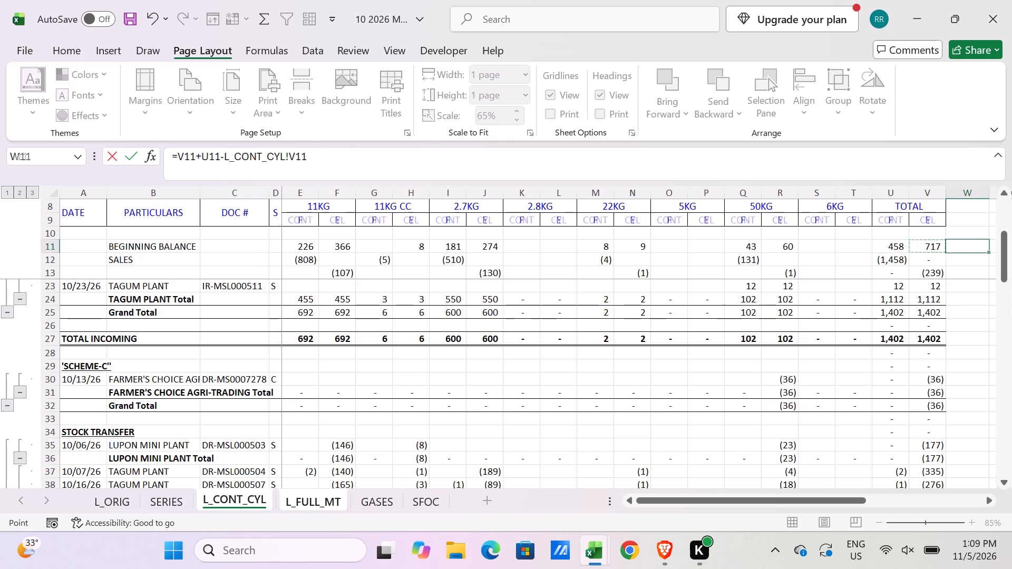
click(970, 246)
drag(989, 254, 969, 404)
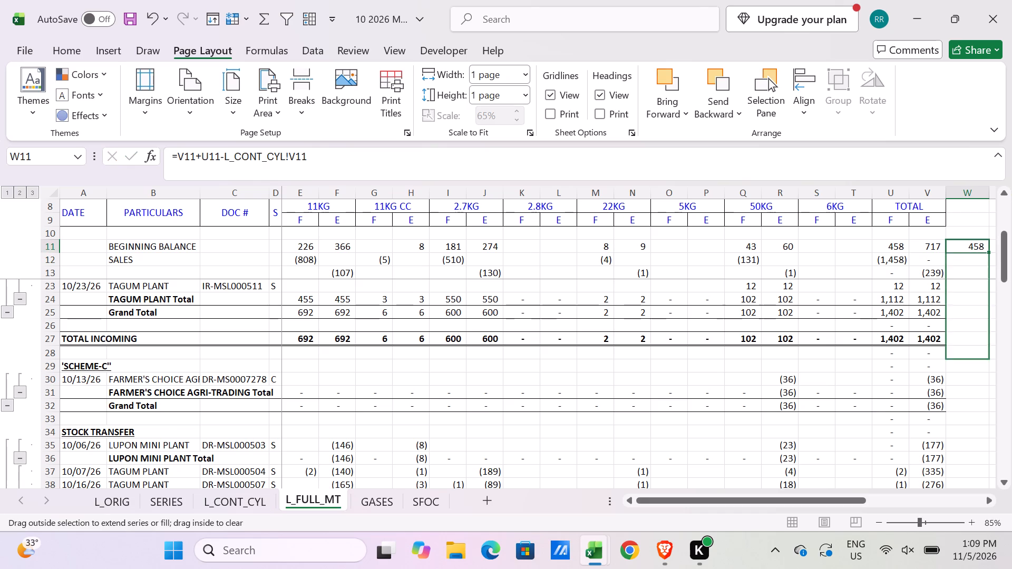
drag(969, 404, 930, 450)
Copy the PER RECORD figures E61:T61 from the September workbook's Mati sheet and paste them as values into L_FULL_MT's BEGINNING BALANCE row from E11.
scroll(604, 346, up, 7)
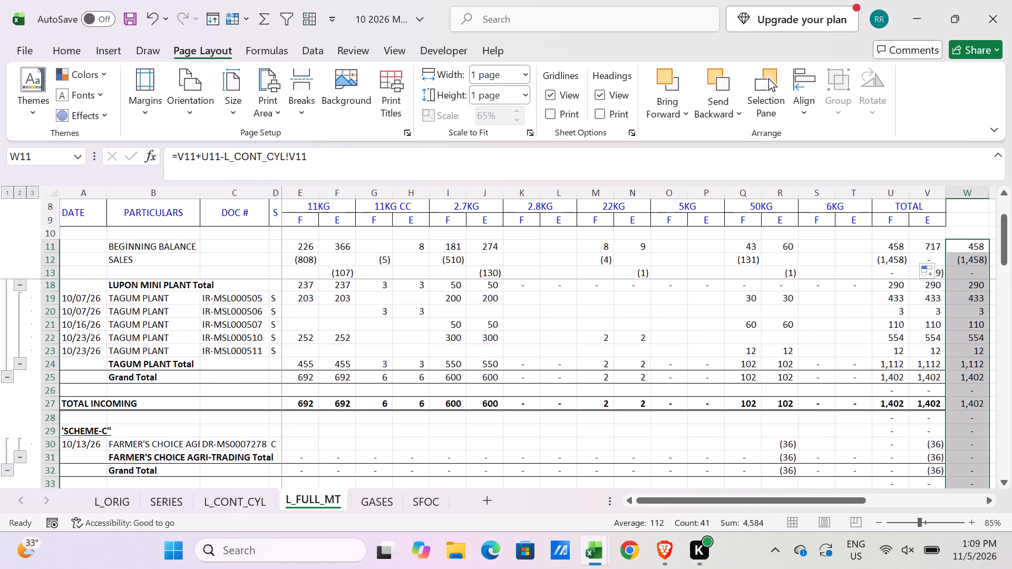
key(alt+Tab)
drag(261, 403, 339, 406)
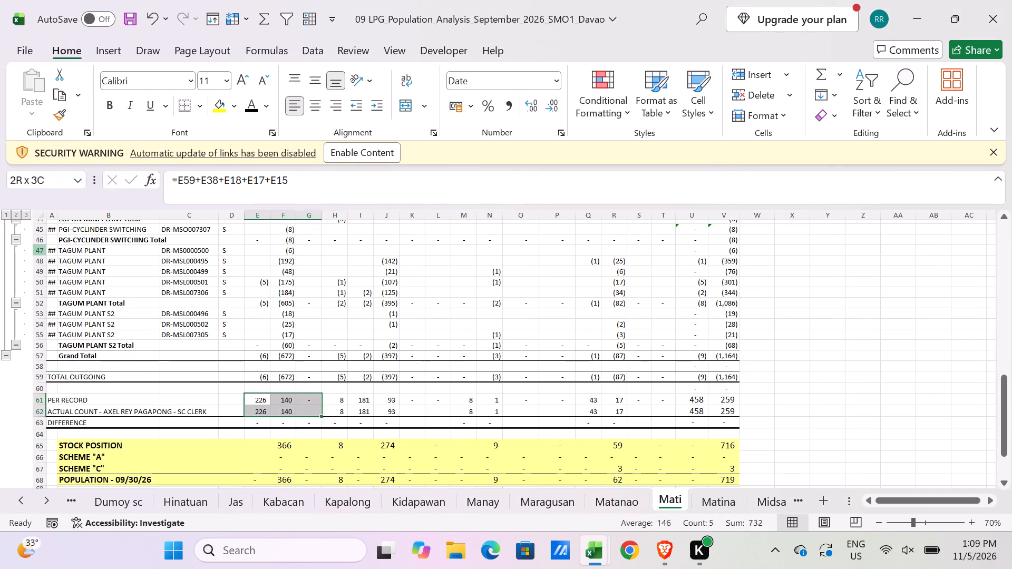
drag(339, 406, 660, 397)
key(ctrl+c)
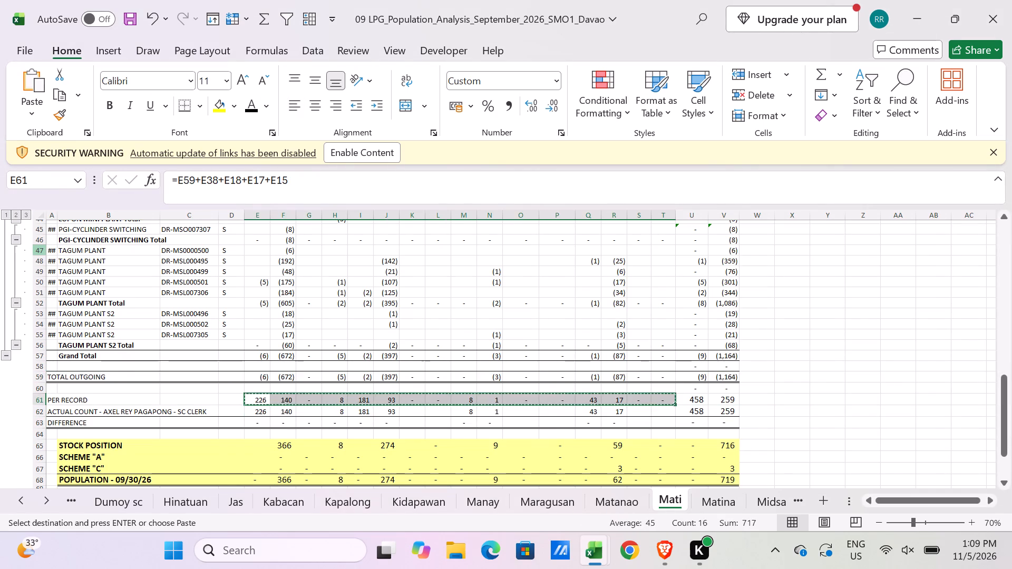
key(alt+Tab)
click(306, 239)
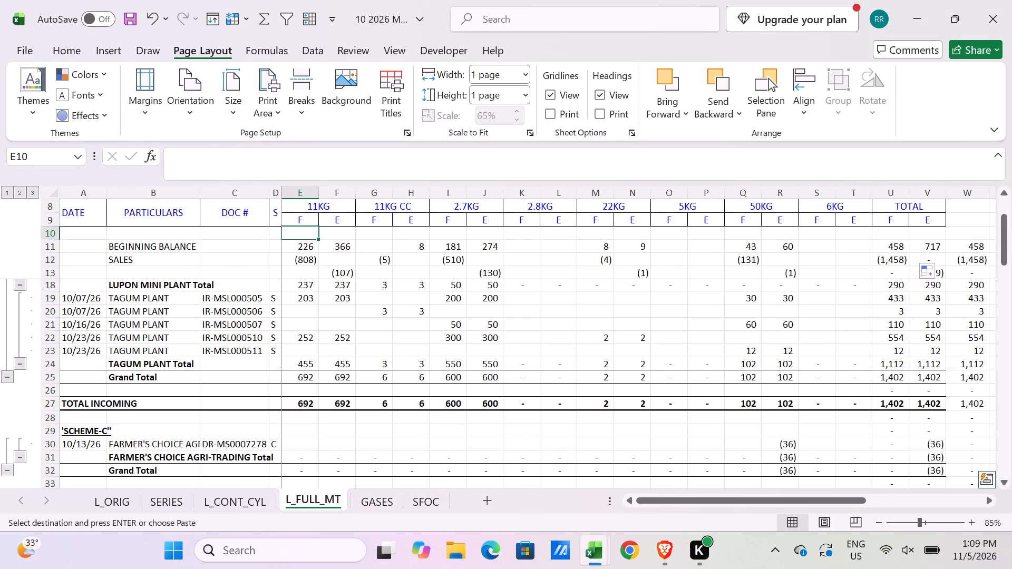
click(305, 246)
key(alt+e)
text(SV)
key(Return)
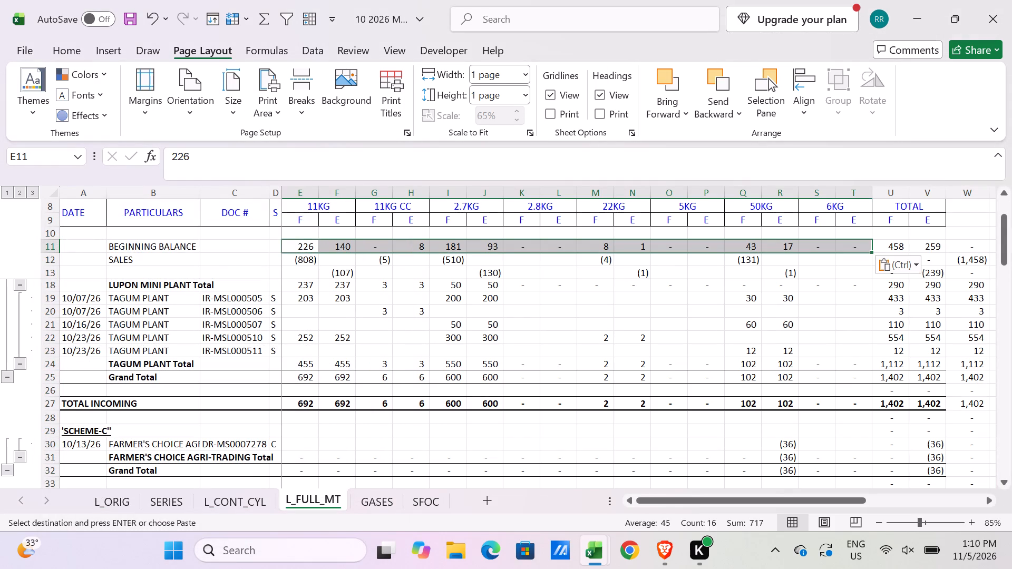
In the SALES row, offset full sales in the E columns: =-E12 for 11KG, =-G12 for 11KG CC and =-I12 for 2.7KG.
click(338, 262)
text(=-)
key(Left)
key(Return)
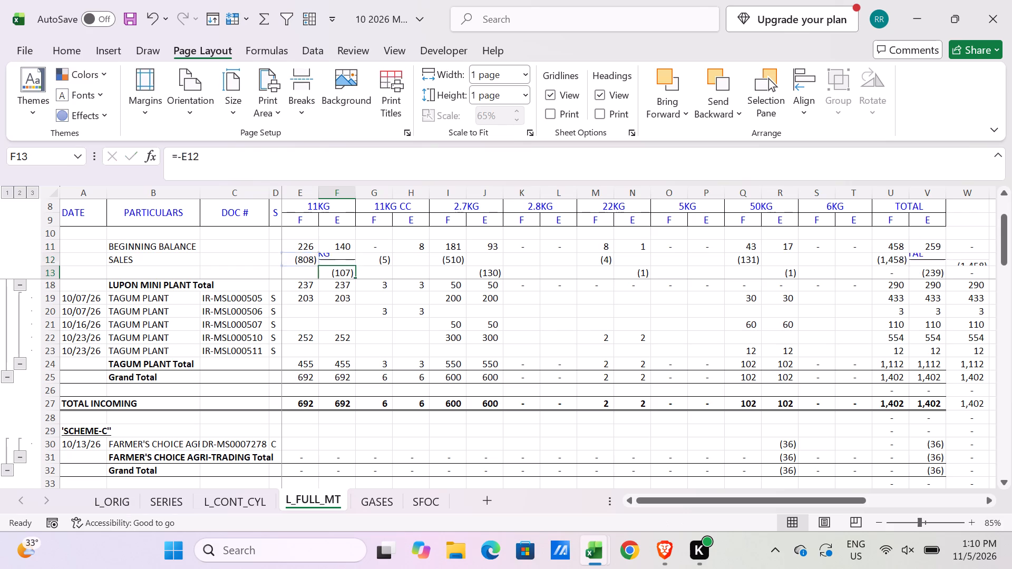
key(Up)
key(Right)
key(Right)
text(=-)
key(Left)
key(Return)
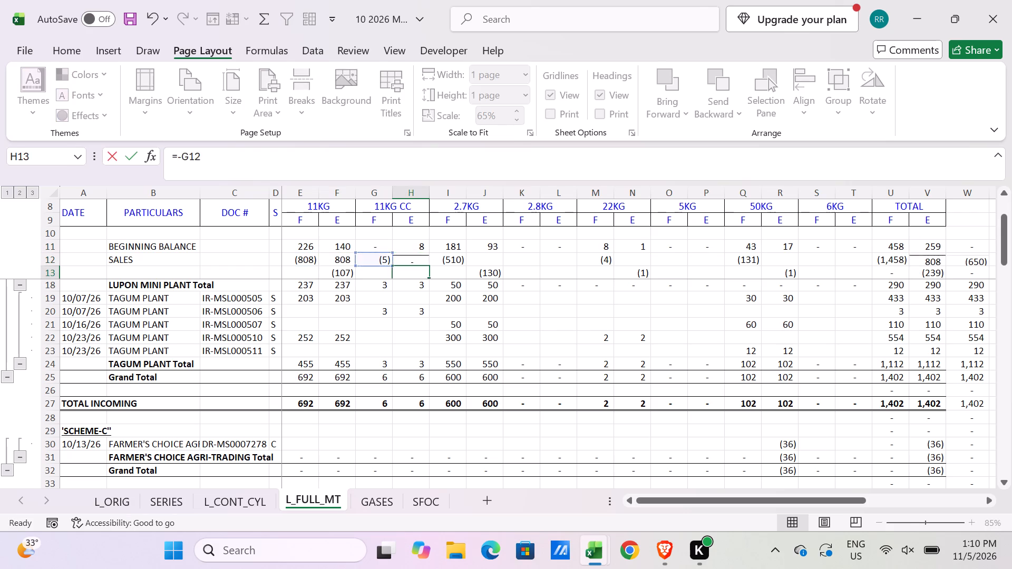
key(Up)
key(Right)
key(Right)
text(=-)
key(Left)
key(Return)
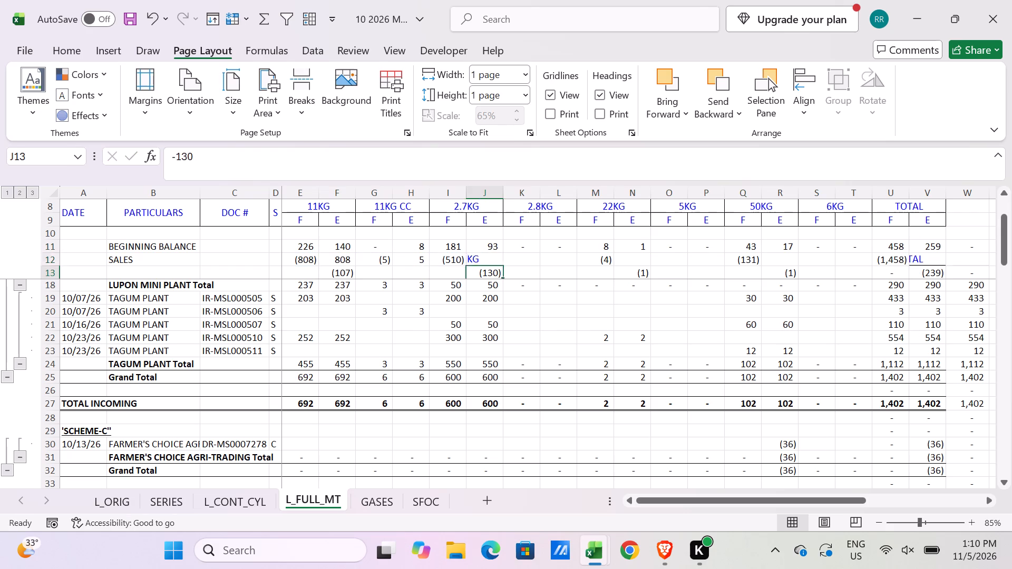
In the SALES row, offset full sales in the E columns with =-M12 for 22KG and =-Q12 for 50KG.
key(Up)
key(Right)
key(Right)
key(Right)
key(Right)
text(=-)
key(Left)
key(Return)
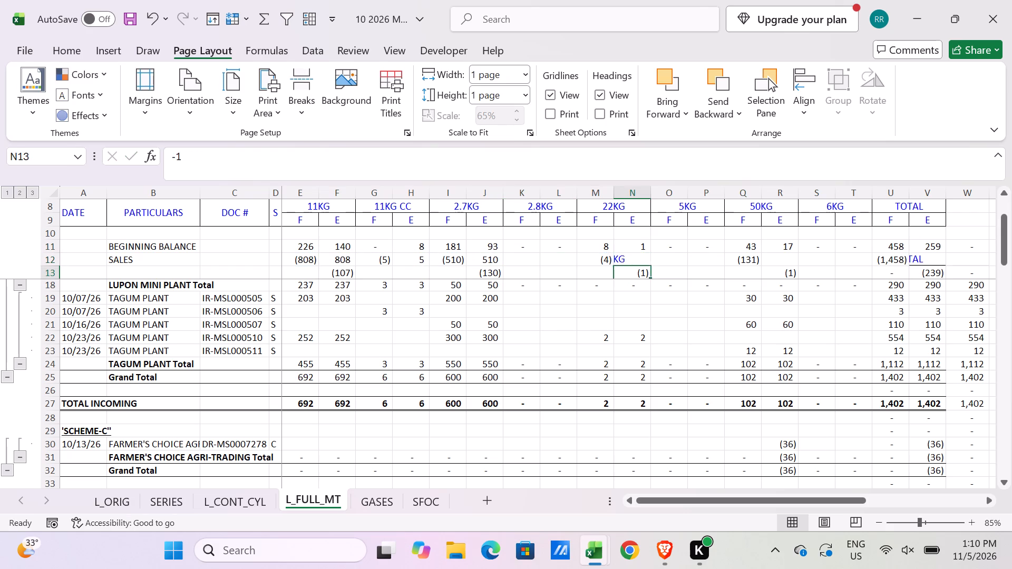
key(Up)
key(Right)
key(Right)
key(Right)
key(Right)
text(=-)
key(Left)
key(Return)
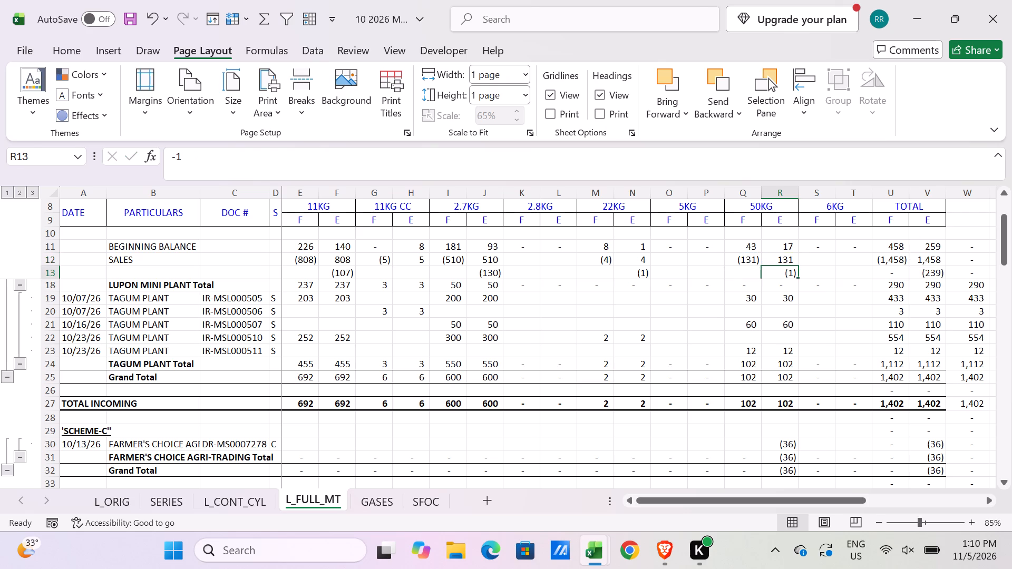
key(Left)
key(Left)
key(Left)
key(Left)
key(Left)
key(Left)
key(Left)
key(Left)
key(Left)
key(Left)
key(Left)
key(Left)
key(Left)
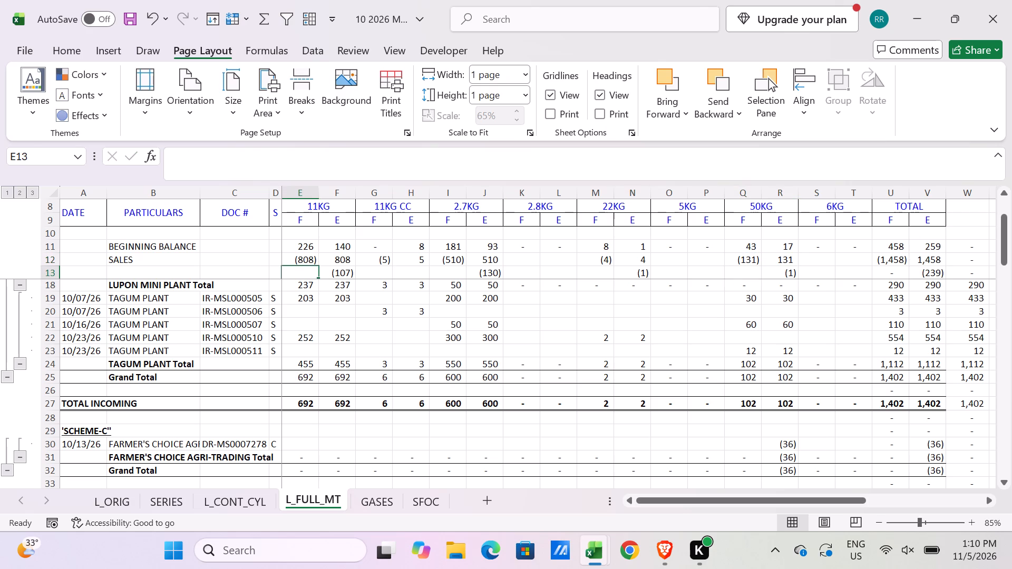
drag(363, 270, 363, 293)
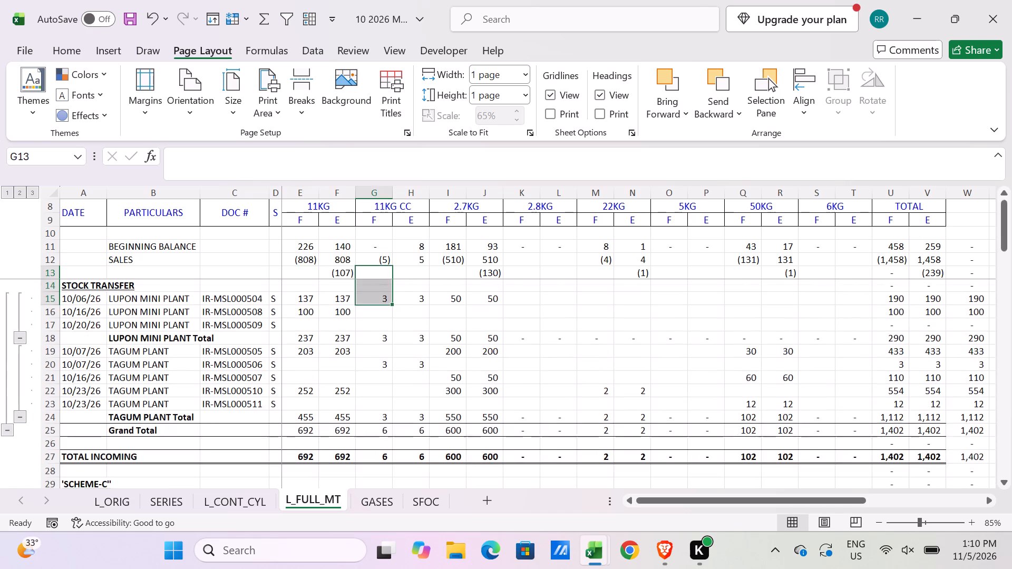
Clear the E values of the incoming LUPON MINI PLANT transfers under 11KG, 11KG CC and 2.7KG.
scroll(346, 351, down, 1)
scroll(348, 340, up, 3)
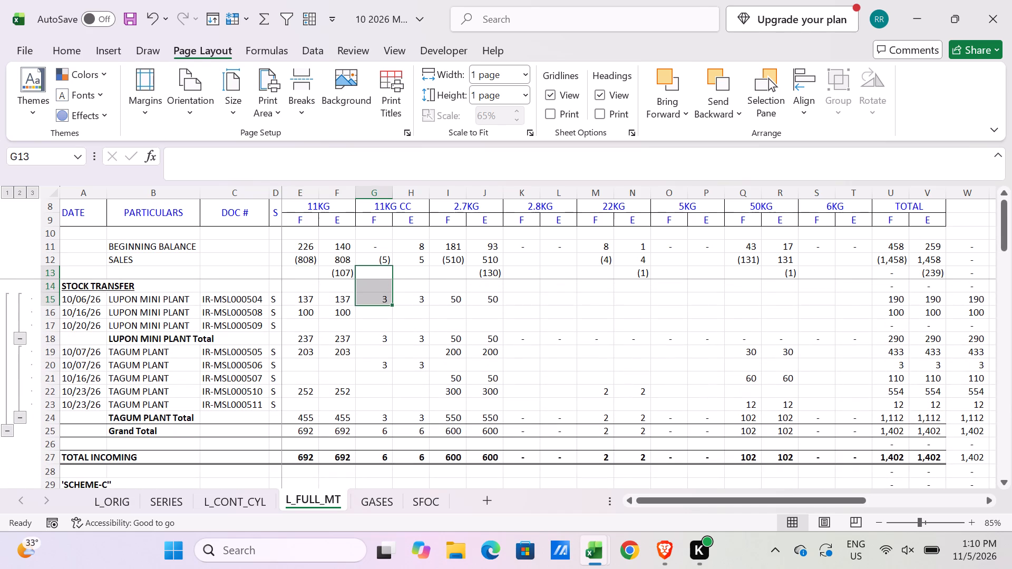
drag(335, 300, 336, 312)
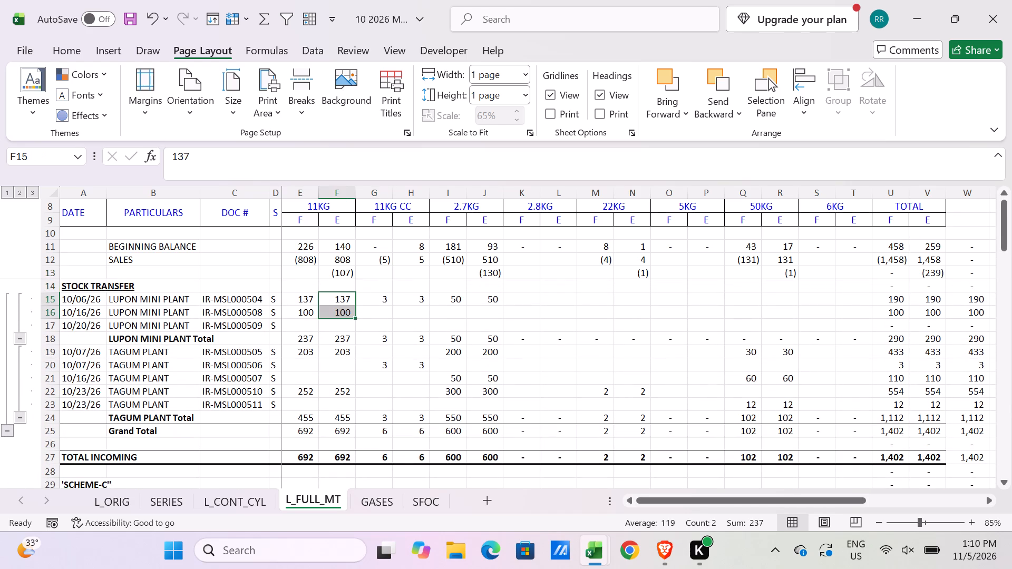
key(Delete)
click(420, 294)
key(Delete)
click(480, 298)
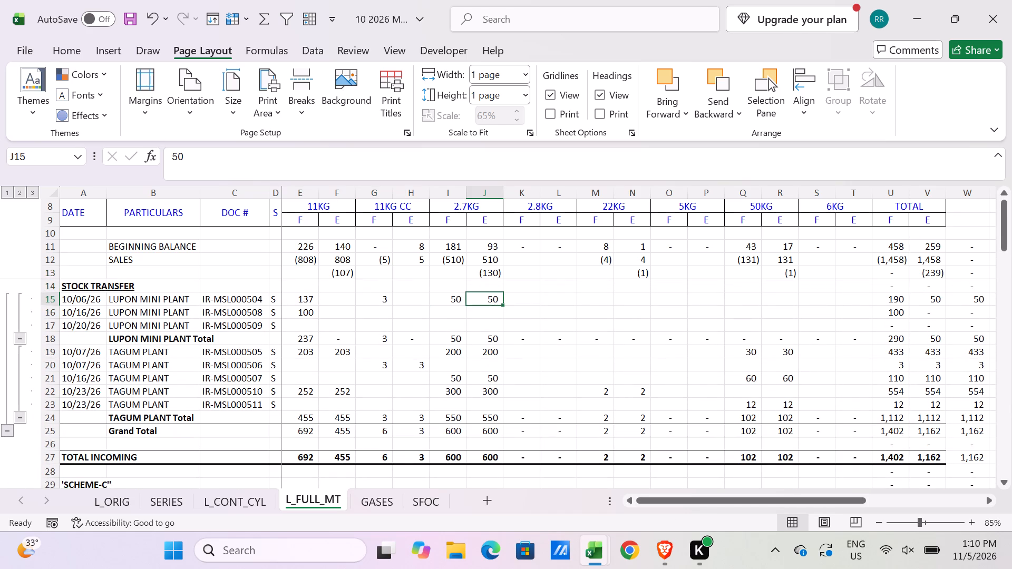
key(Delete)
Clear the E values of the incoming TAGUM PLANT transfers under 11KG, 11KG CC, 2.7KG, 50KG and 22KG.
drag(349, 352, 342, 395)
key(Delete)
click(428, 367)
key(Delete)
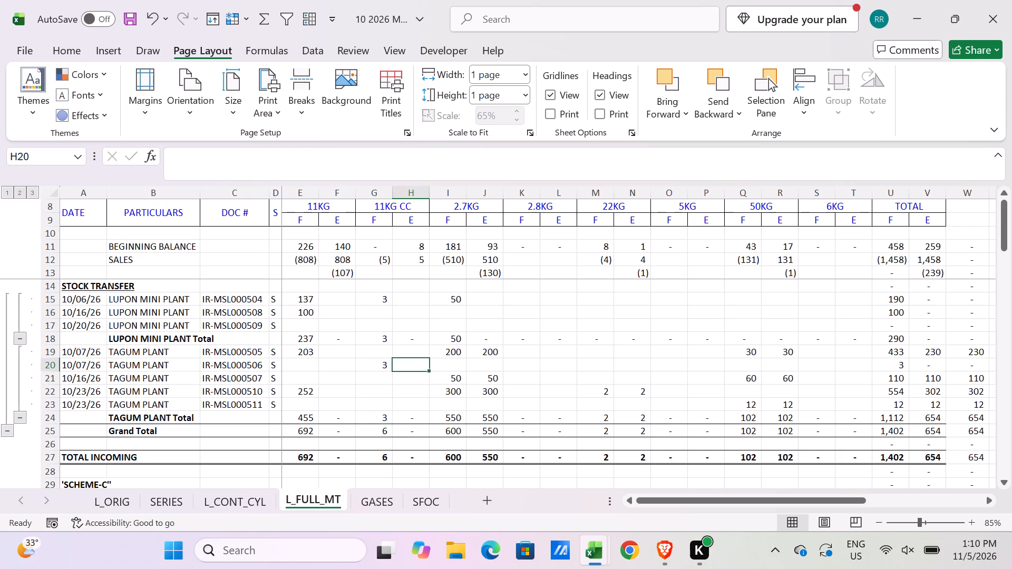
drag(484, 348, 478, 393)
key(Delete)
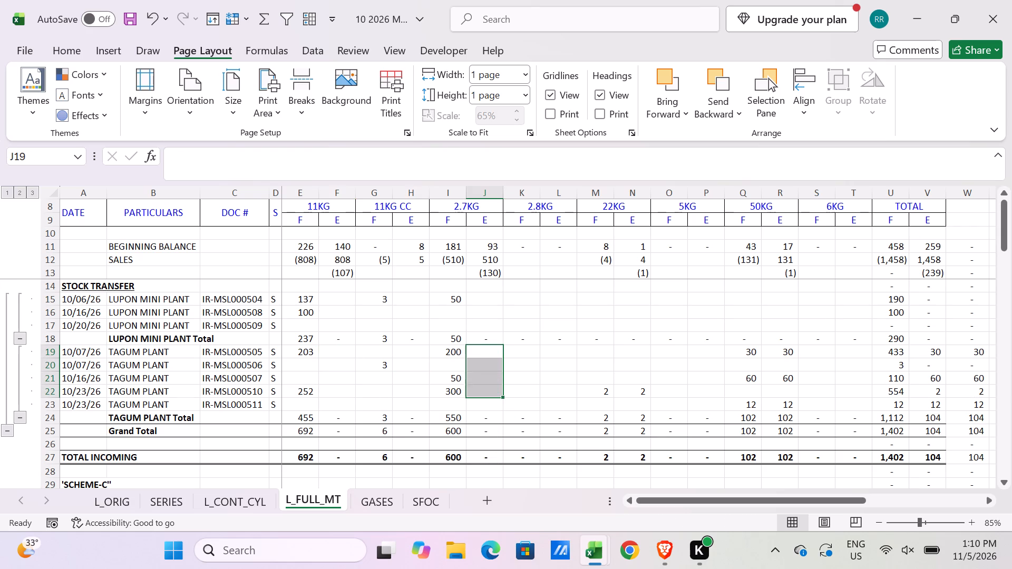
drag(780, 355, 764, 410)
key(Delete)
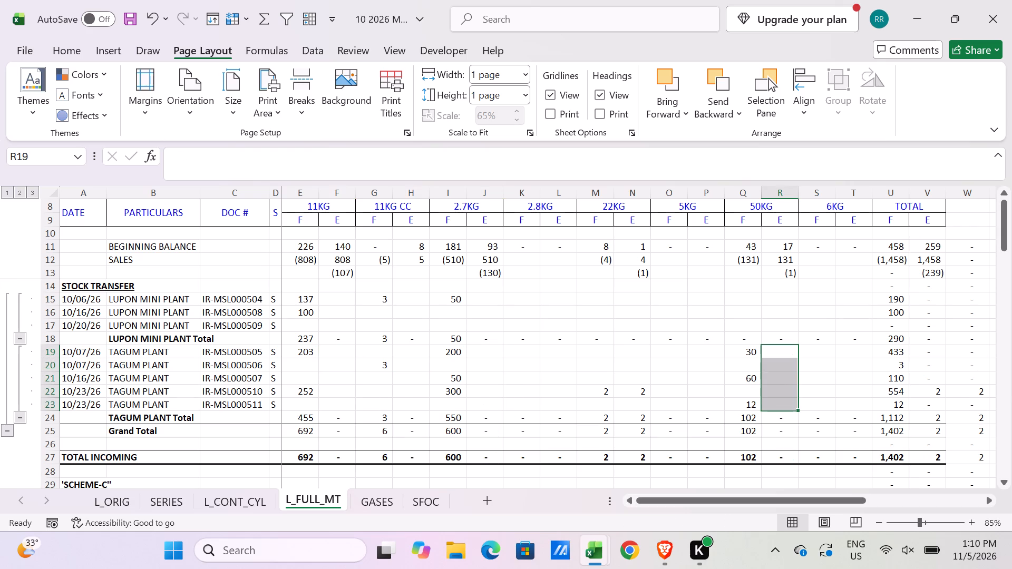
click(637, 389)
key(Delete)
In the outgoing TAGUM PLANT transfer of 10/07/26, set the 11KG E value to -138.
scroll(597, 399, down, 2)
scroll(586, 402, up, 1)
scroll(582, 402, down, 3)
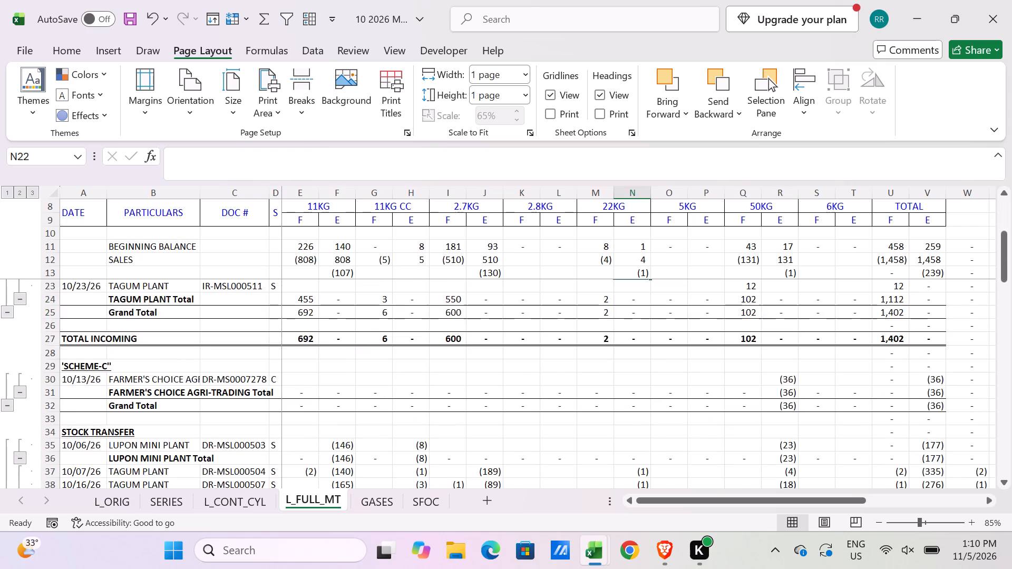
scroll(582, 402, down, 2)
click(348, 350)
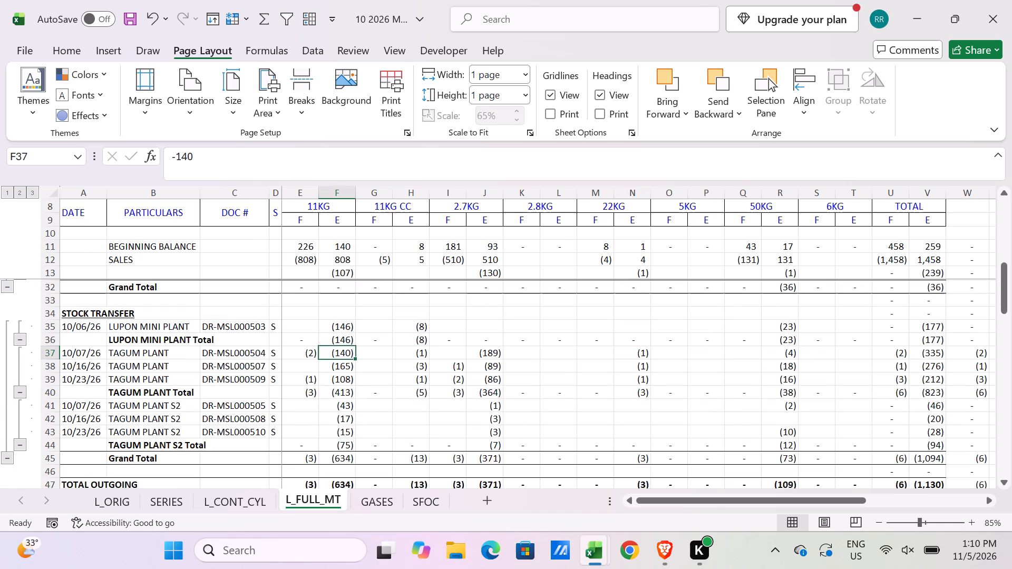
text(-1)
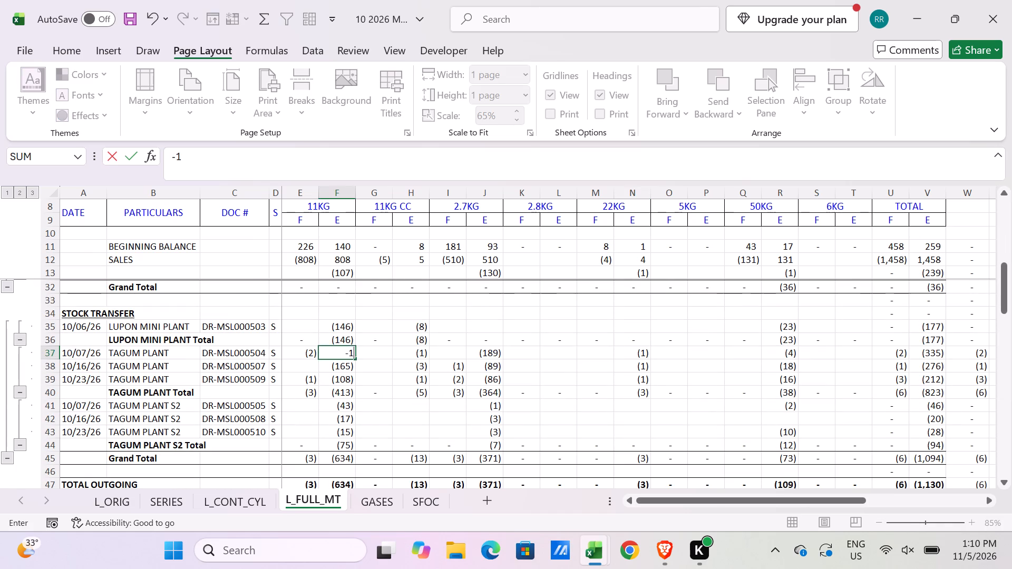
text(38)
key(Return)
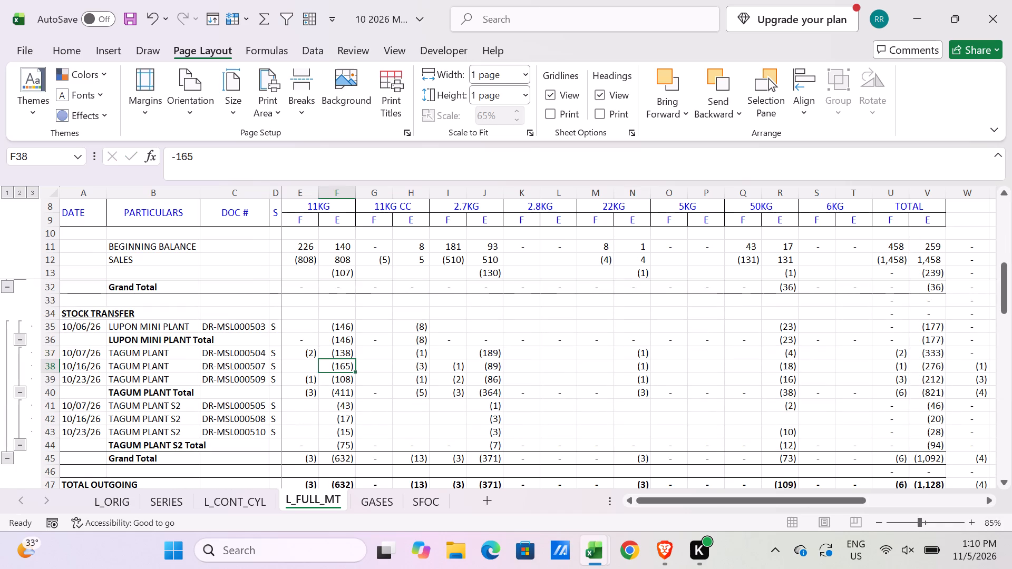
In the outgoing TAGUM PLANT transfer of 10/16/26, set the 2.7KG E value to -88.
key(Right)
key(Right)
key(Right)
key(Right)
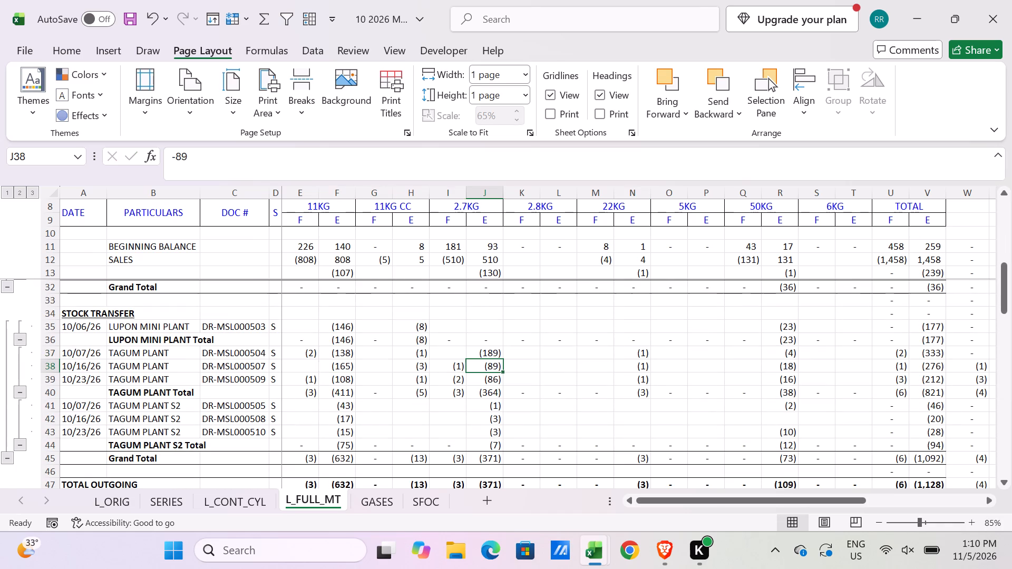
text(-188)
key(Return)
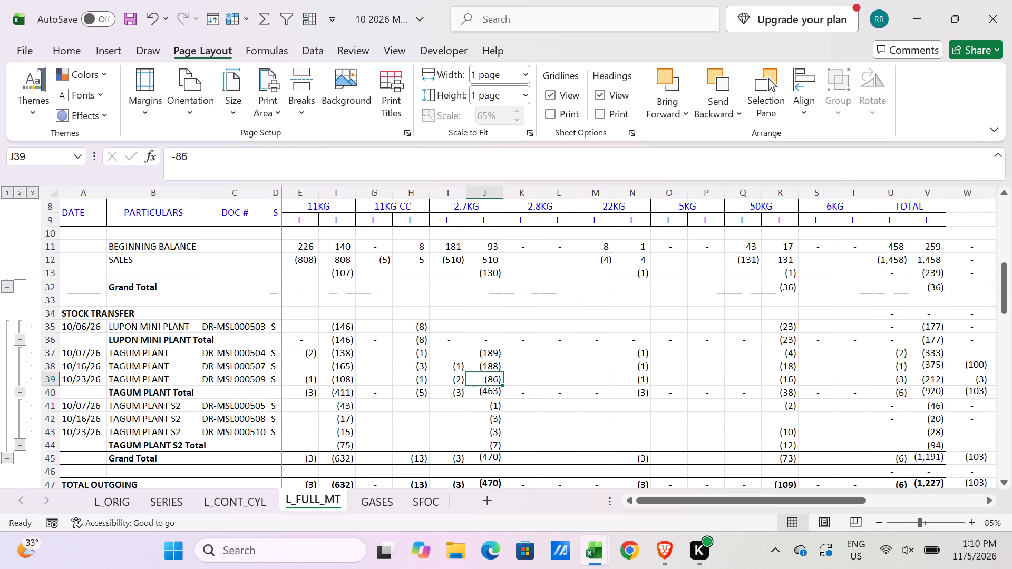
key(shift+s)
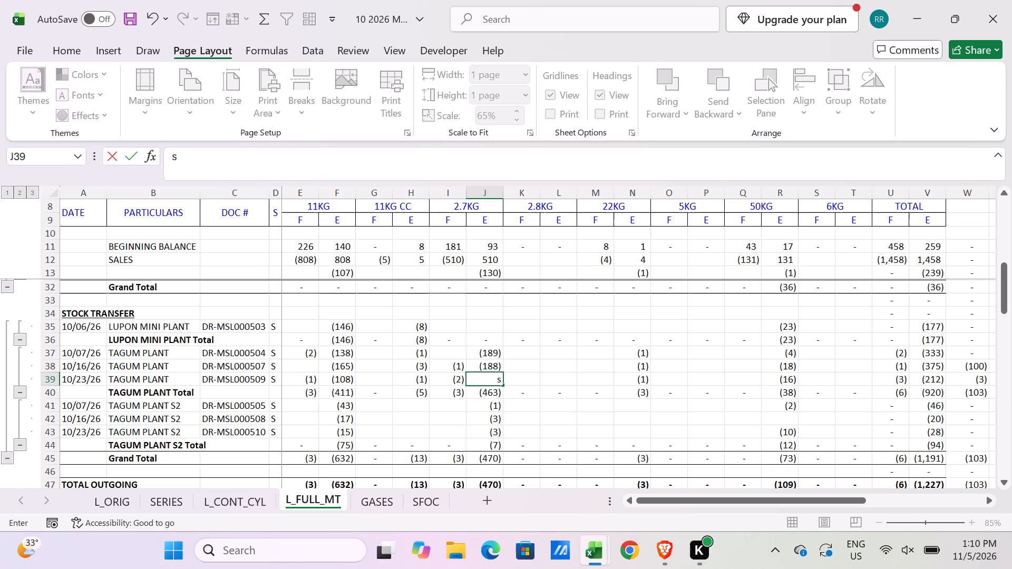
key(Escape)
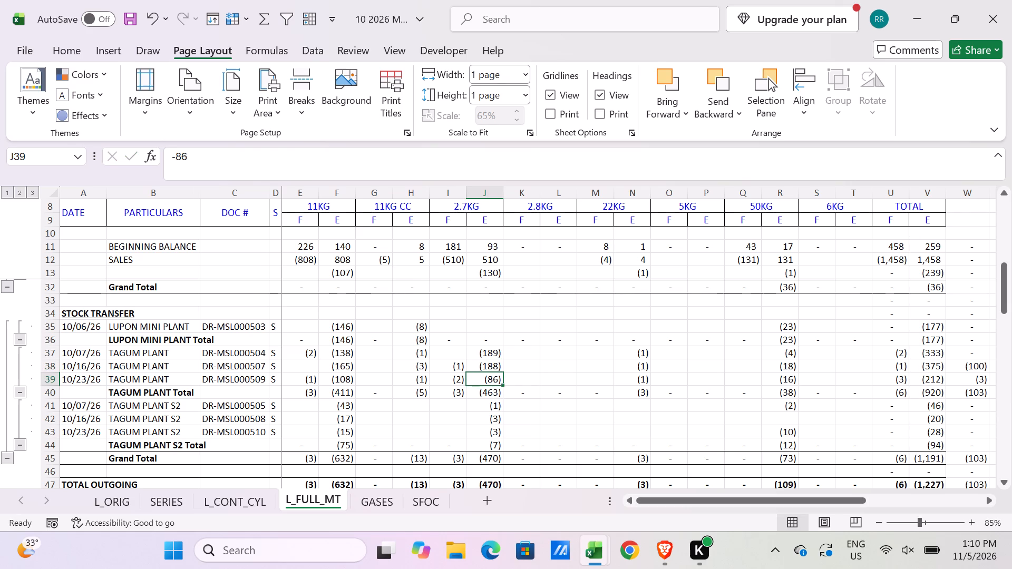
key(ctrl+z)
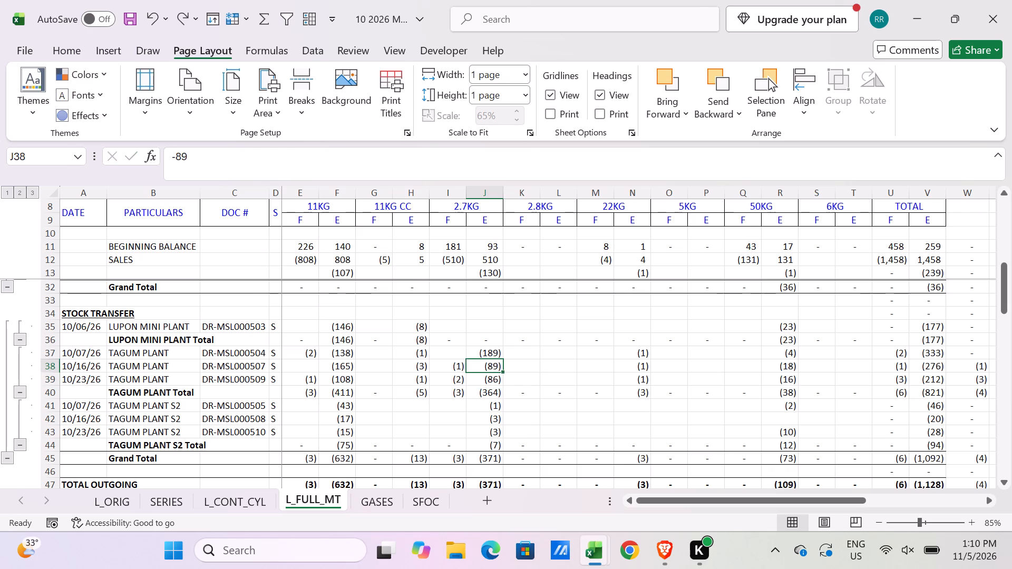
text(-88)
key(Return)
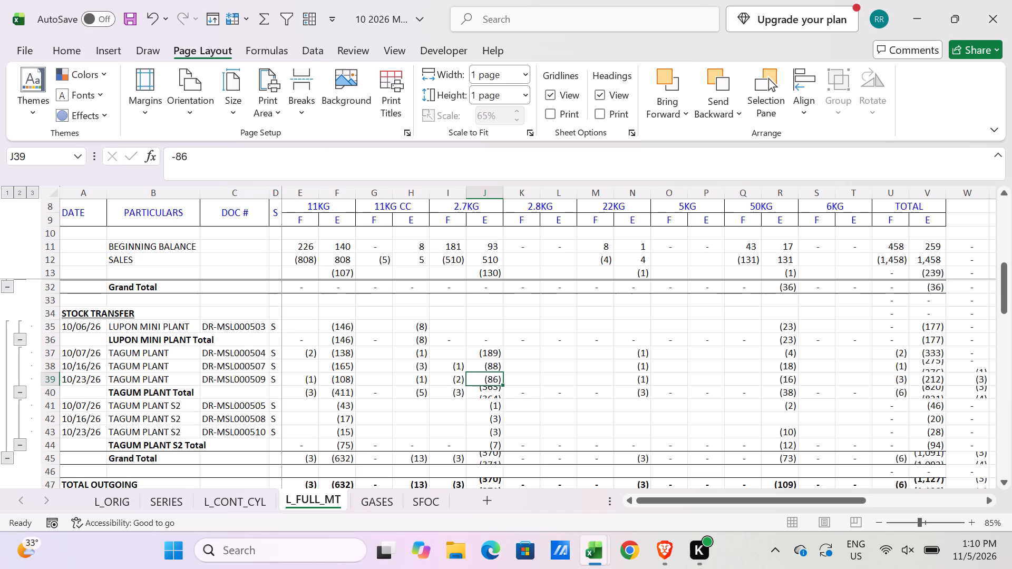
In the outgoing TAGUM PLANT transfer of 10/23/26, set the 11KG E value to -107 and the 2.7KG E value to -84.
click(349, 377)
text(-107)
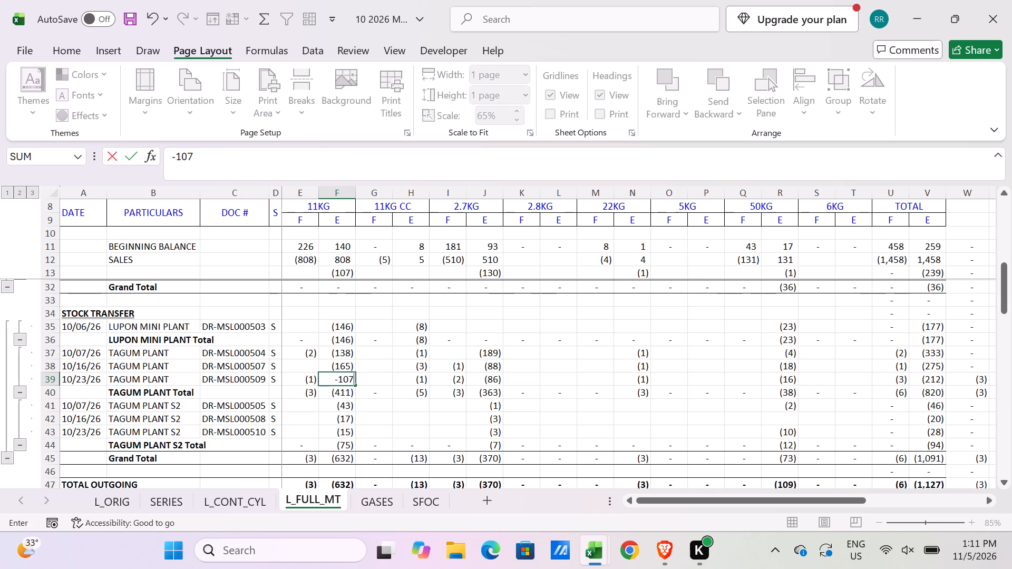
key(Right)
key(Right)
key(Right)
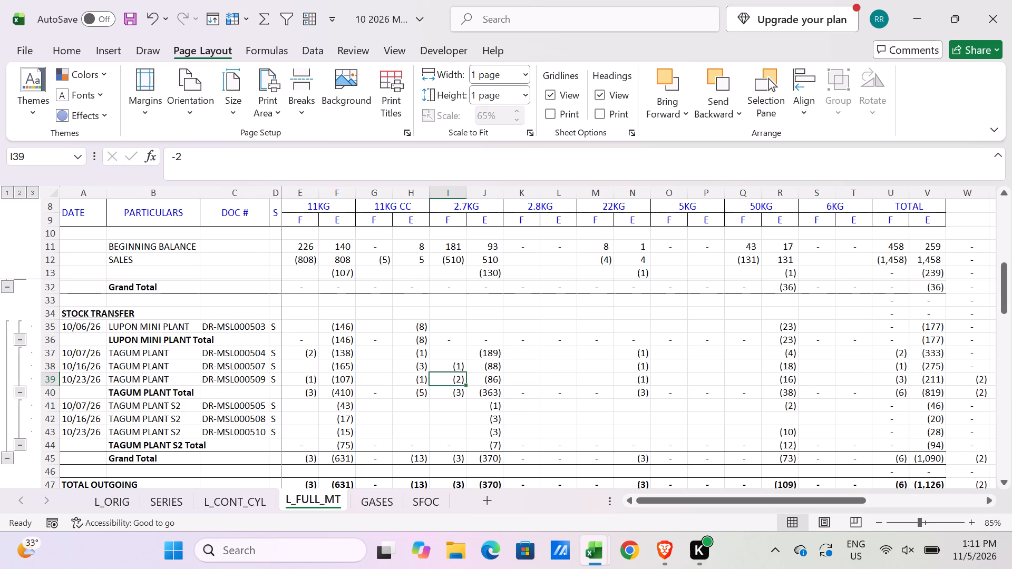
key(Right)
text(-84)
key(Return)
Duplicate the L_FULL_MT sheet directly after itself and name the copy L_ST_ANALYSIS.
scroll(353, 385, down, 3)
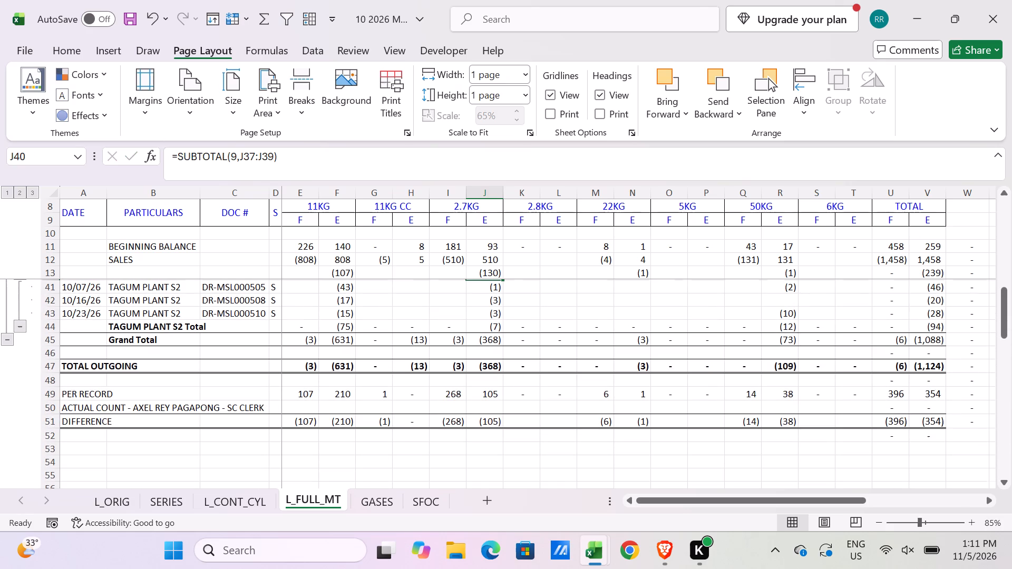
scroll(358, 385, down, 1)
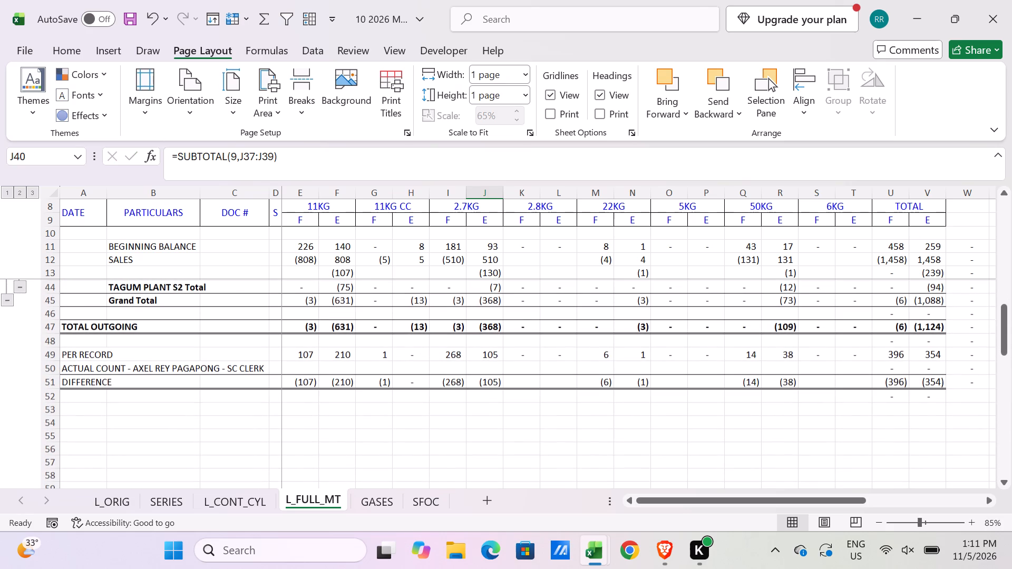
scroll(437, 438, up, 2)
drag(328, 497, 386, 498)
double_click(386, 498)
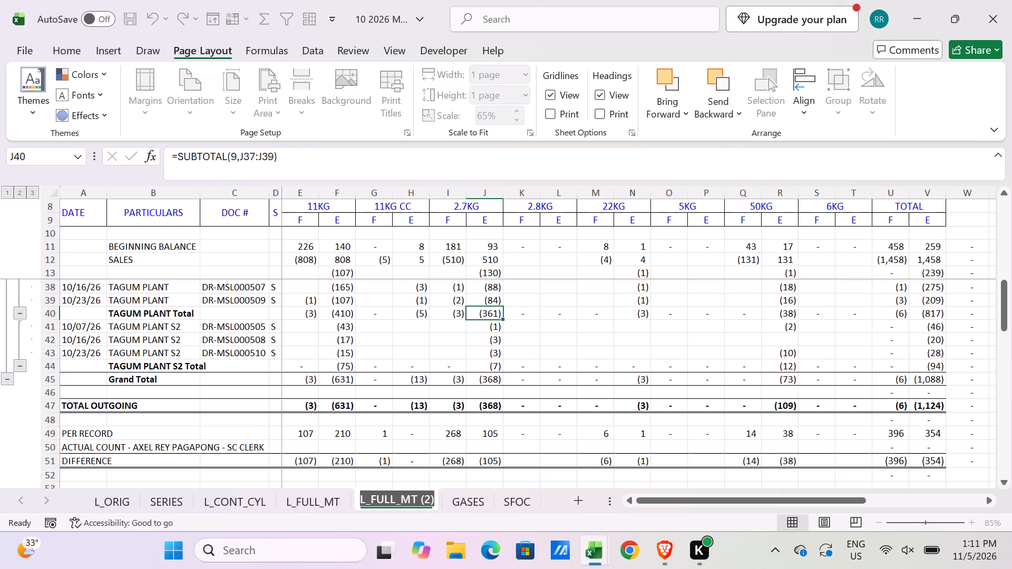
text(L_ST_ANALYO)
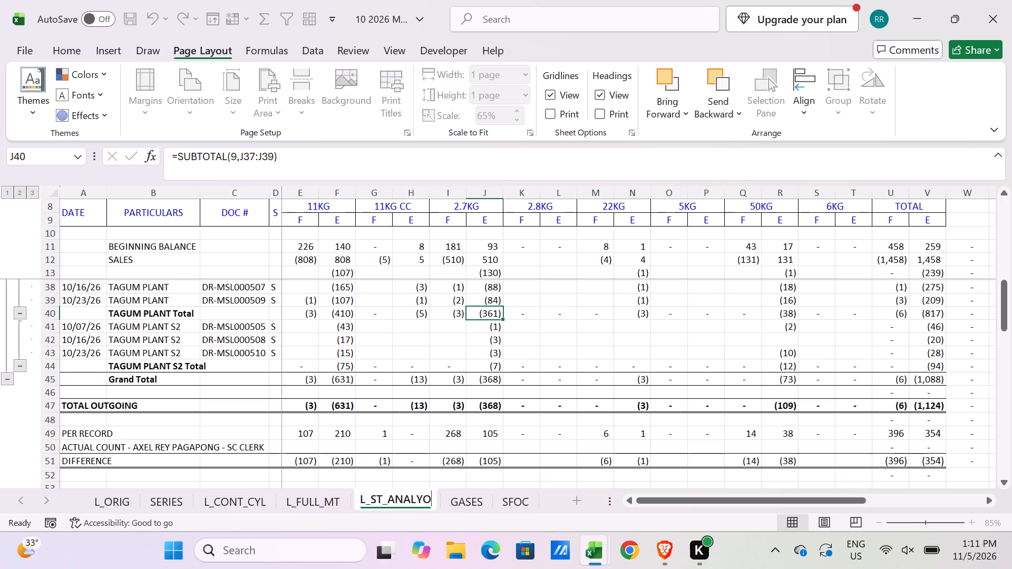
key(BackSpace)
text(SIS)
key(Return)
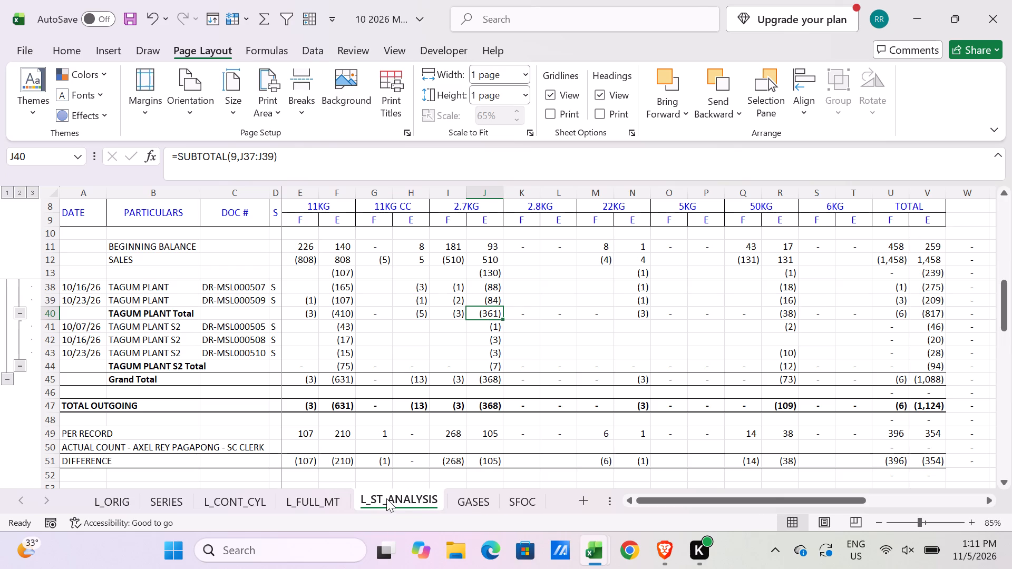
Collapse the row outline of L_ST_ANALYSIS to level 2 so only the plant totals and grand totals show.
click(17, 192)
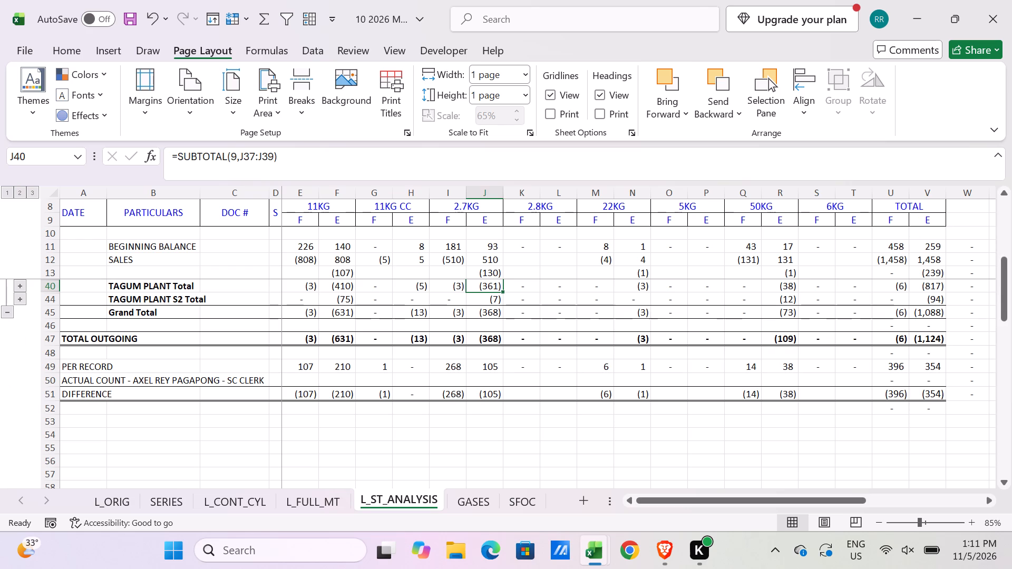
Hide the DOC # and S columns and shrink the DATE column to a narrow sliver.
drag(240, 191, 276, 191)
right_click(231, 197)
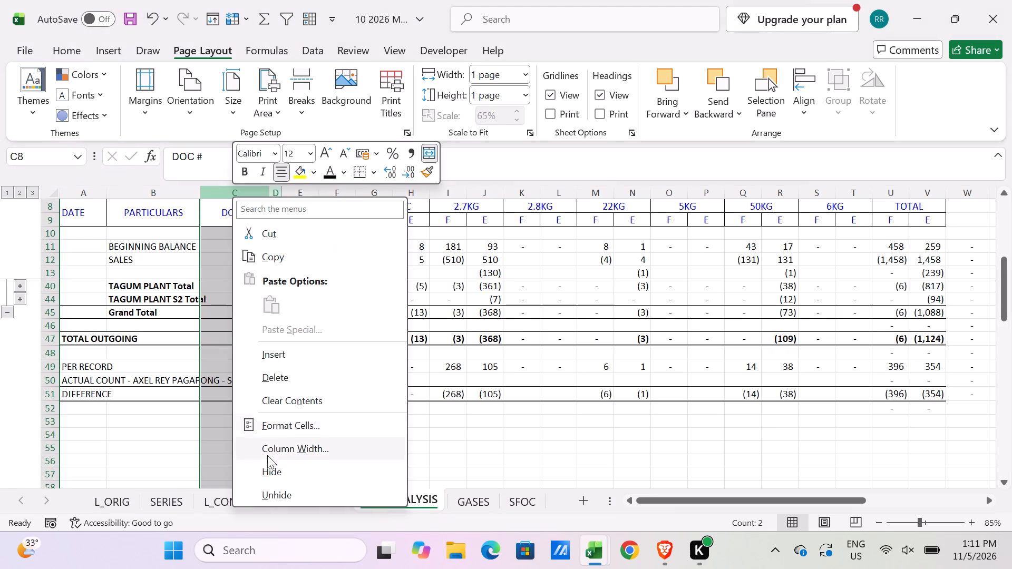
click(279, 473)
drag(112, 195, 105, 194)
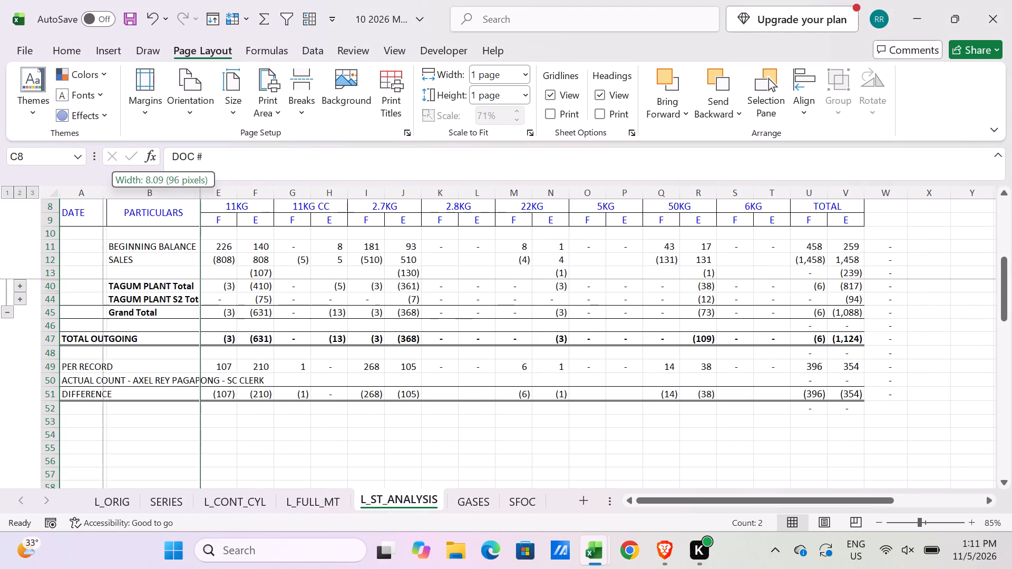
drag(105, 194, 69, 197)
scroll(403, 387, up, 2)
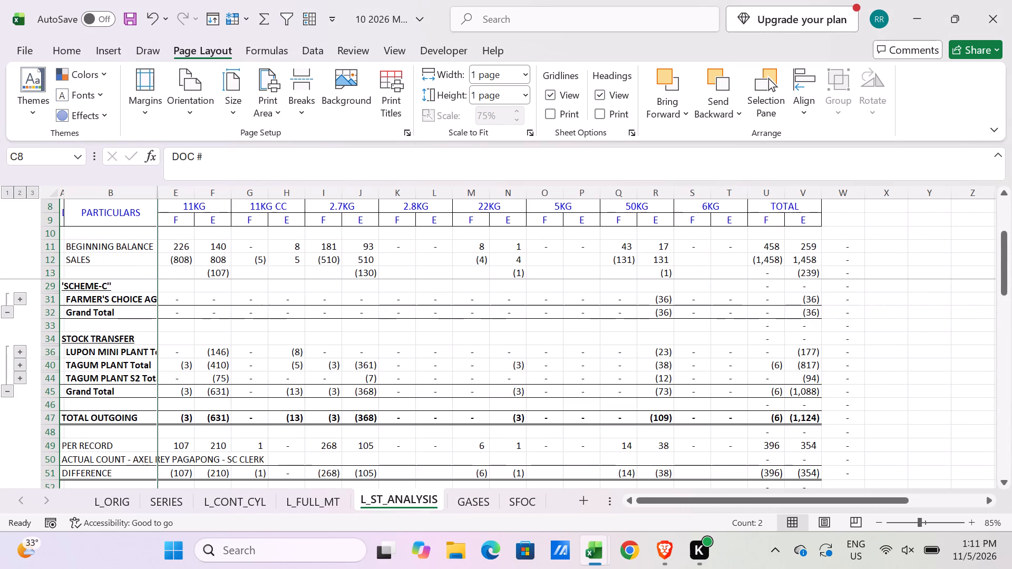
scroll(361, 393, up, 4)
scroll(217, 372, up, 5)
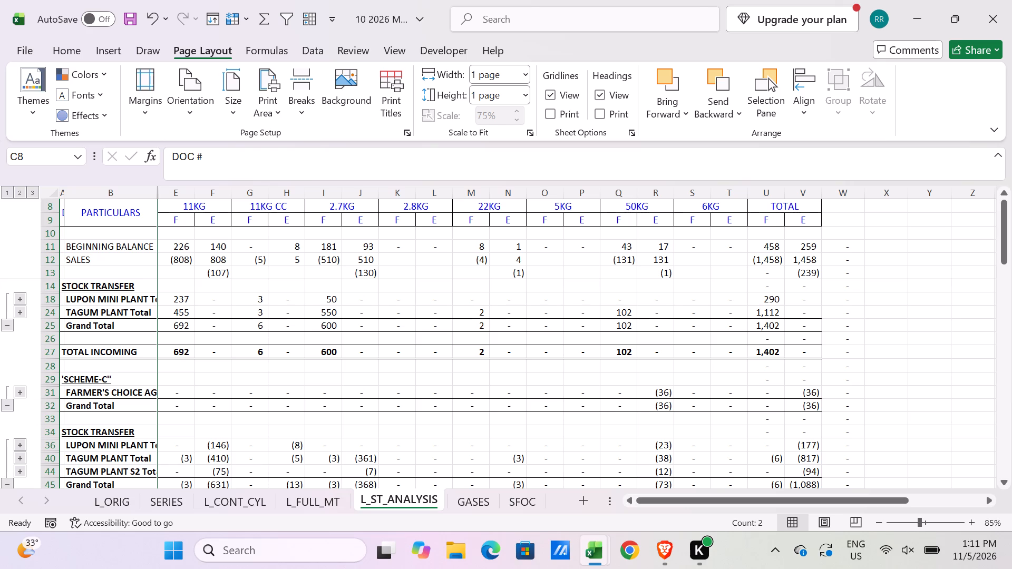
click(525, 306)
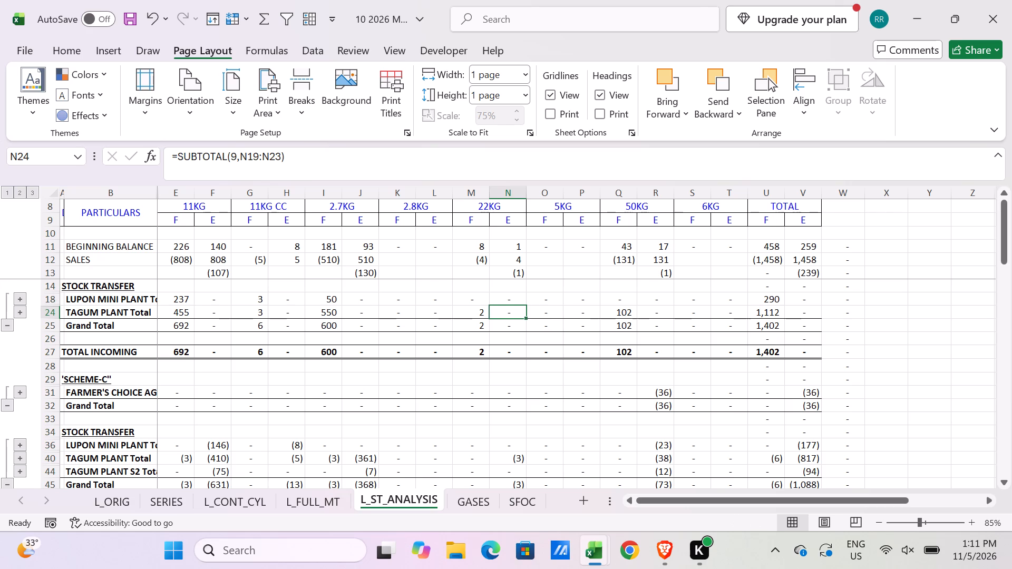
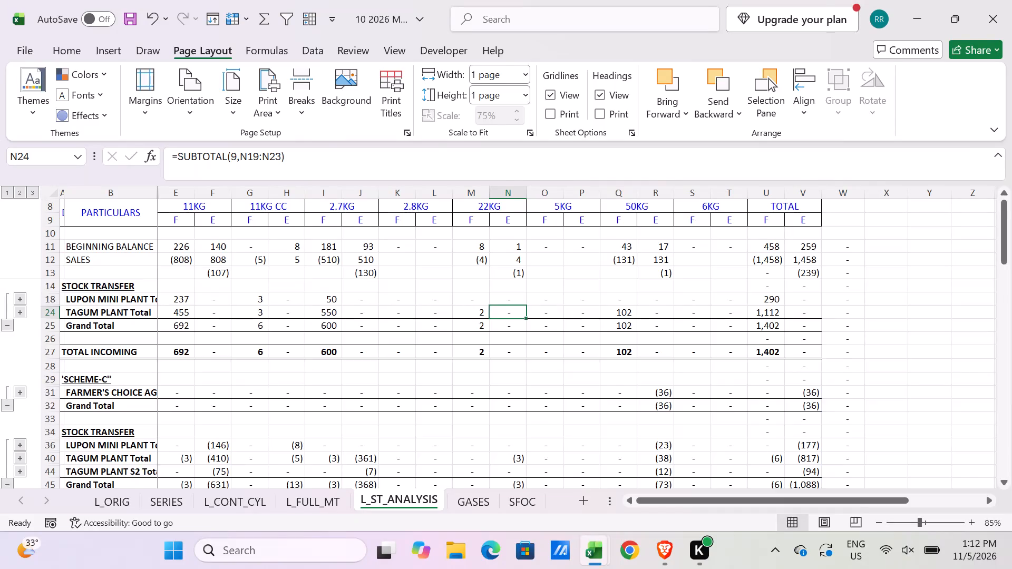
Save the October 2026 Mati workbook with the condensed L_ST_ANALYSIS sheet.
scroll(337, 404, down, 3)
scroll(268, 417, down, 2)
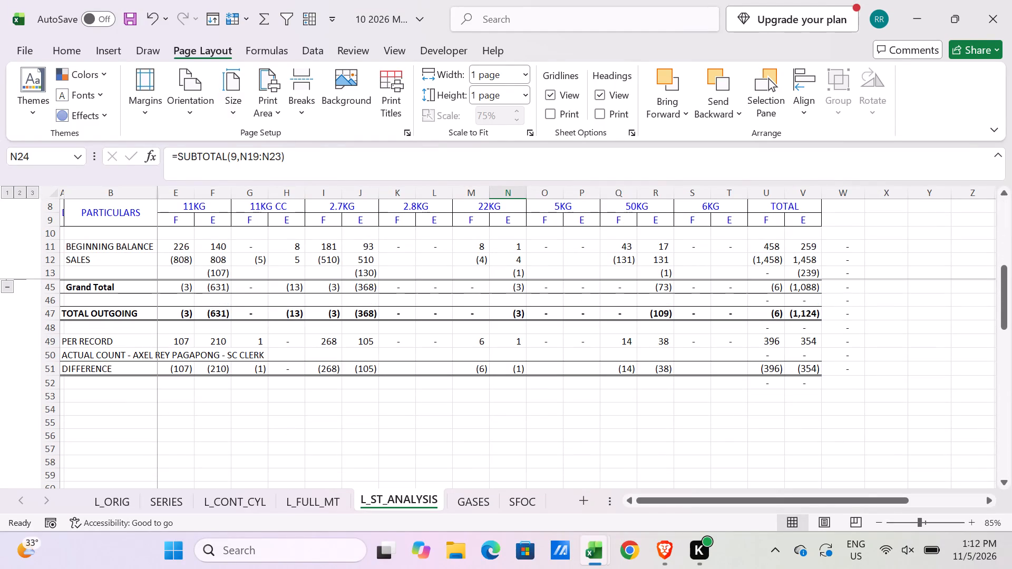
click(127, 19)
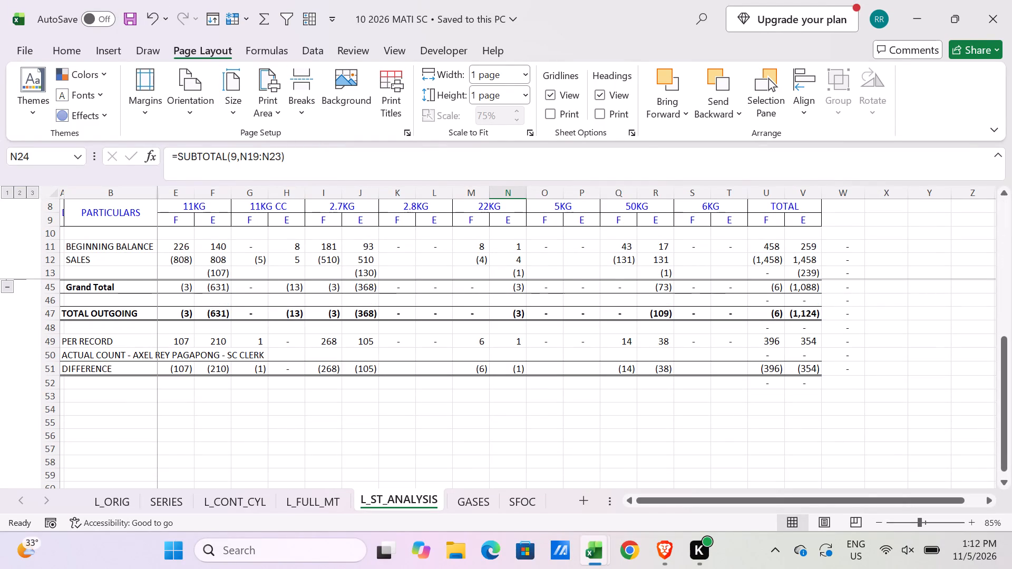
scroll(387, 370, up, 1)
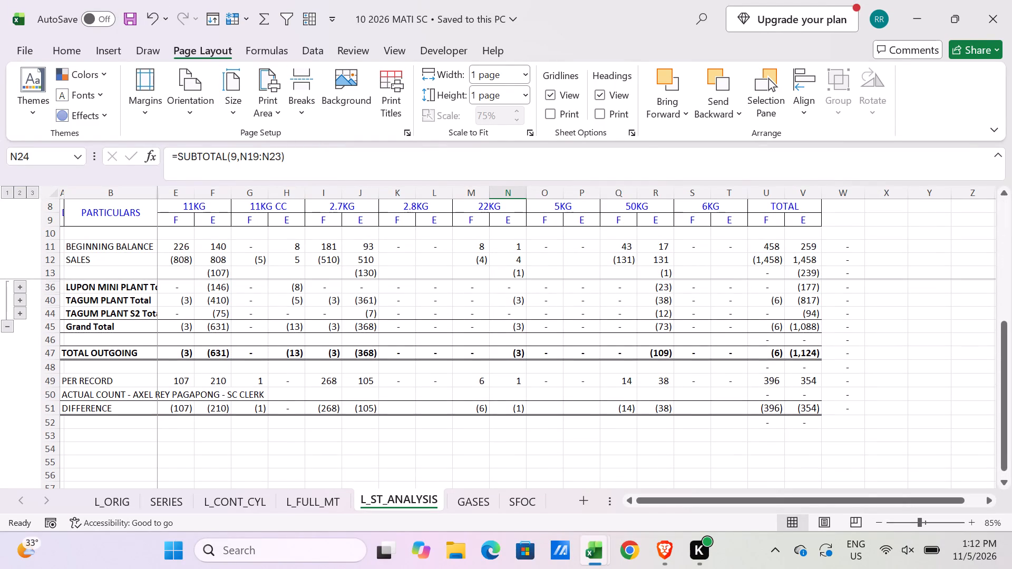
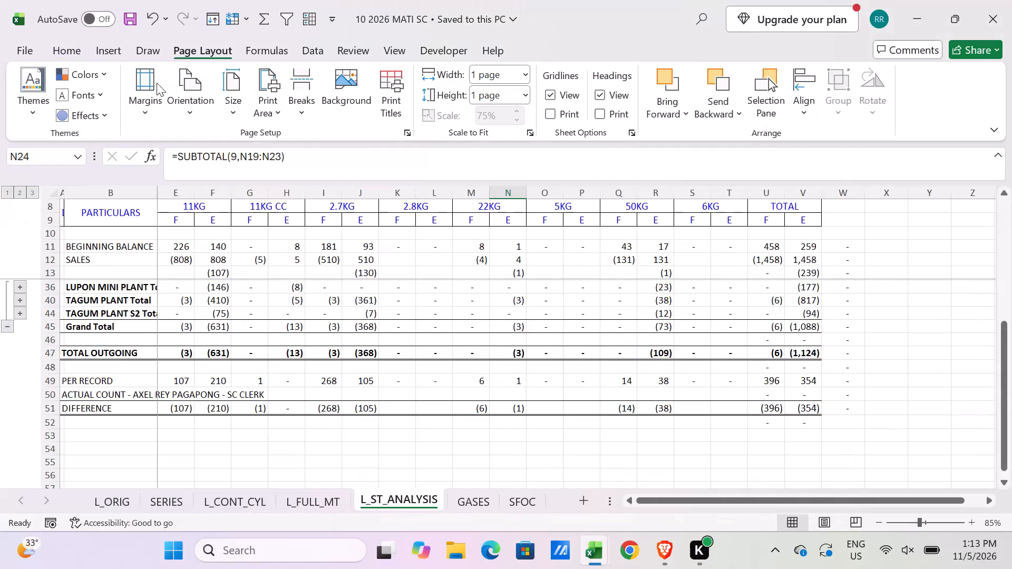
Review the incoming, Scheme-C and outgoing stock transfer sections and the closing rows of the L_ST_ANALYSIS sheet.
click(192, 431)
scroll(231, 409, up, 6)
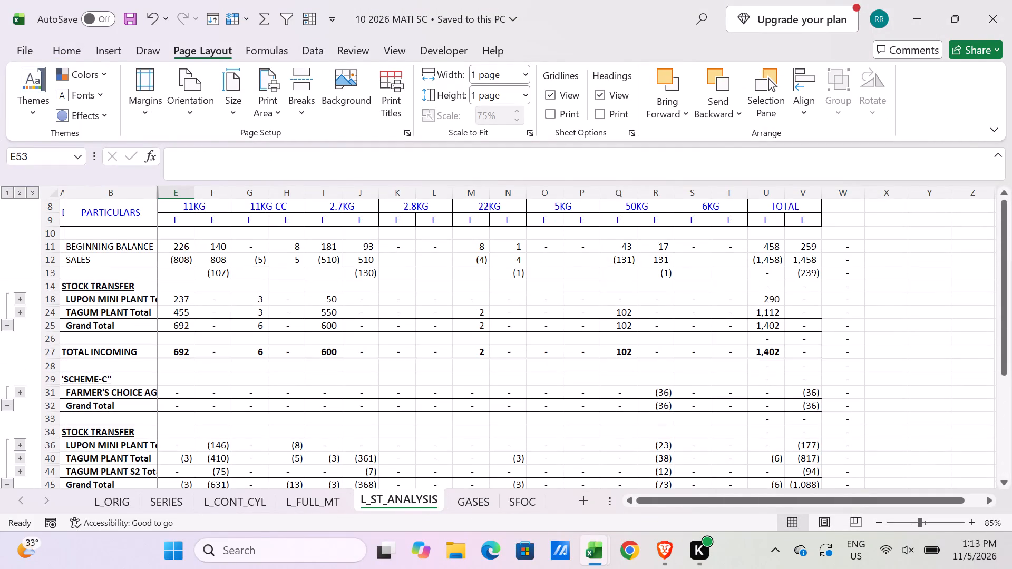
scroll(220, 434, down, 2)
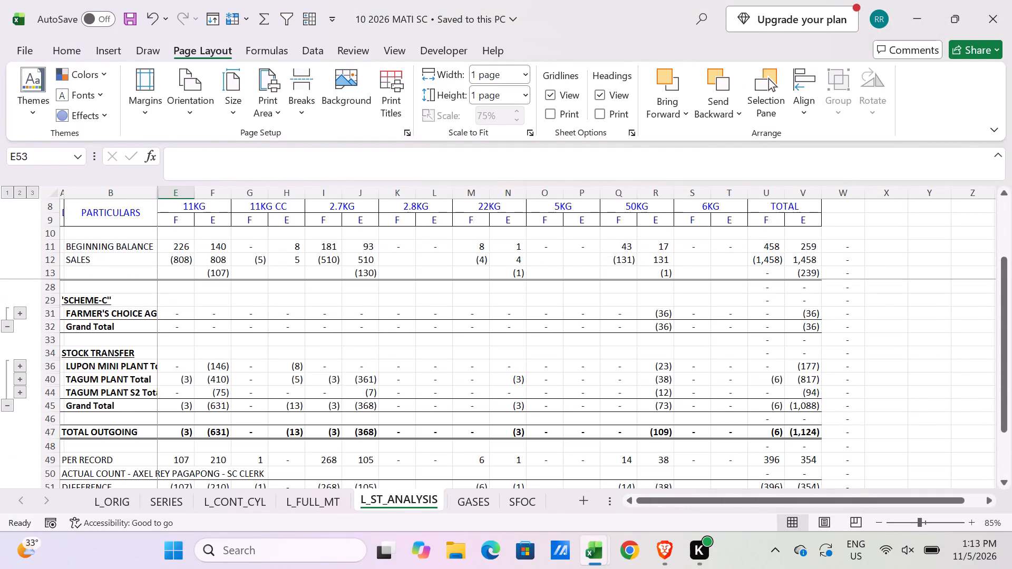
scroll(201, 394, down, 1)
scroll(201, 394, up, 2)
scroll(201, 394, down, 2)
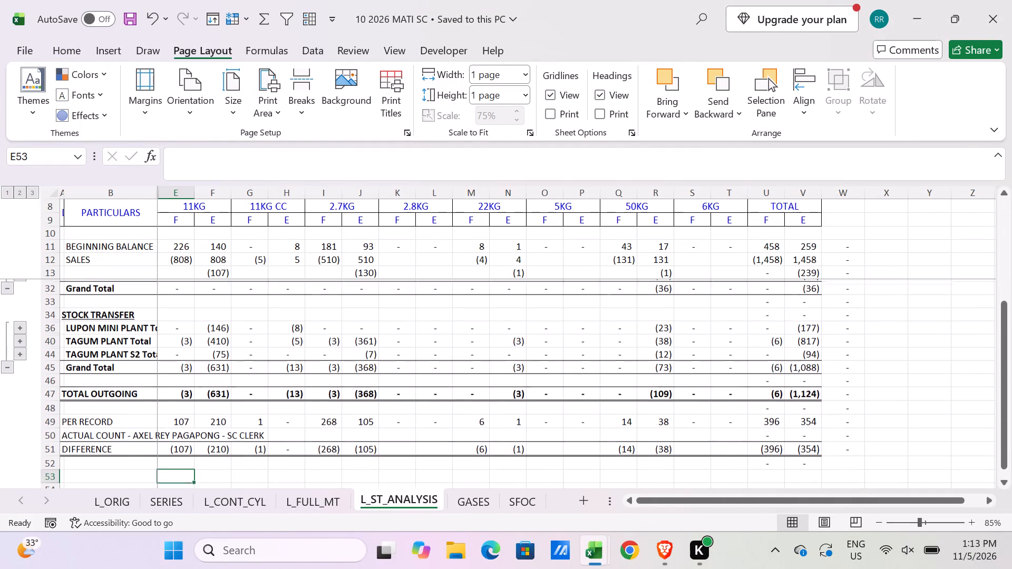
scroll(201, 387, down, 1)
scroll(226, 389, up, 2)
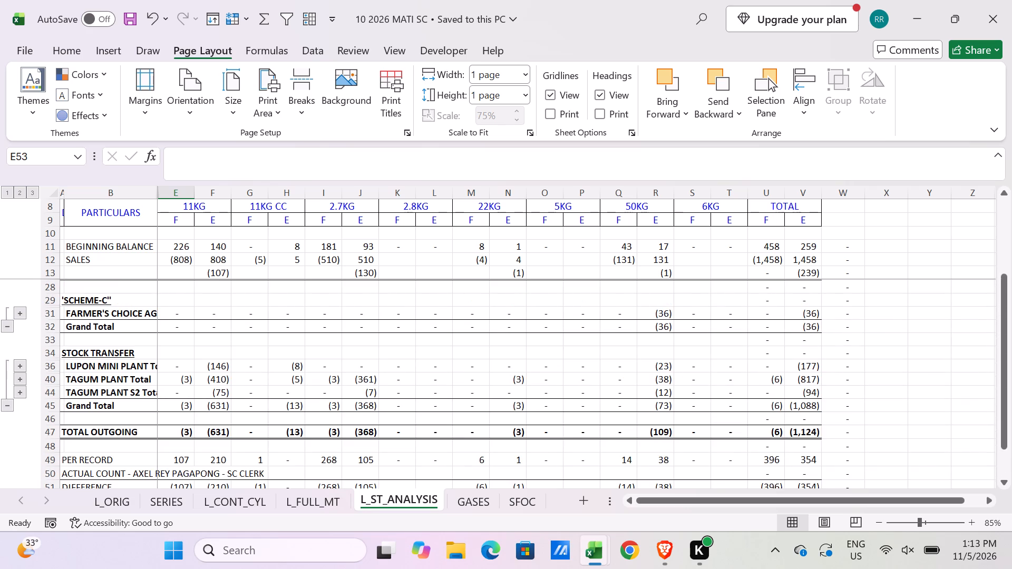
scroll(226, 389, down, 2)
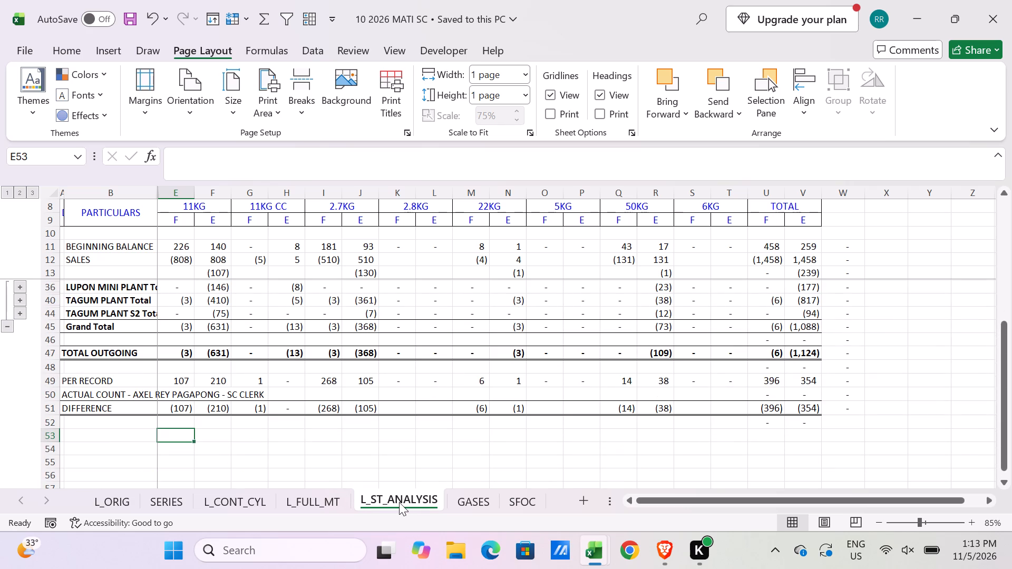
click(338, 496)
click(376, 499)
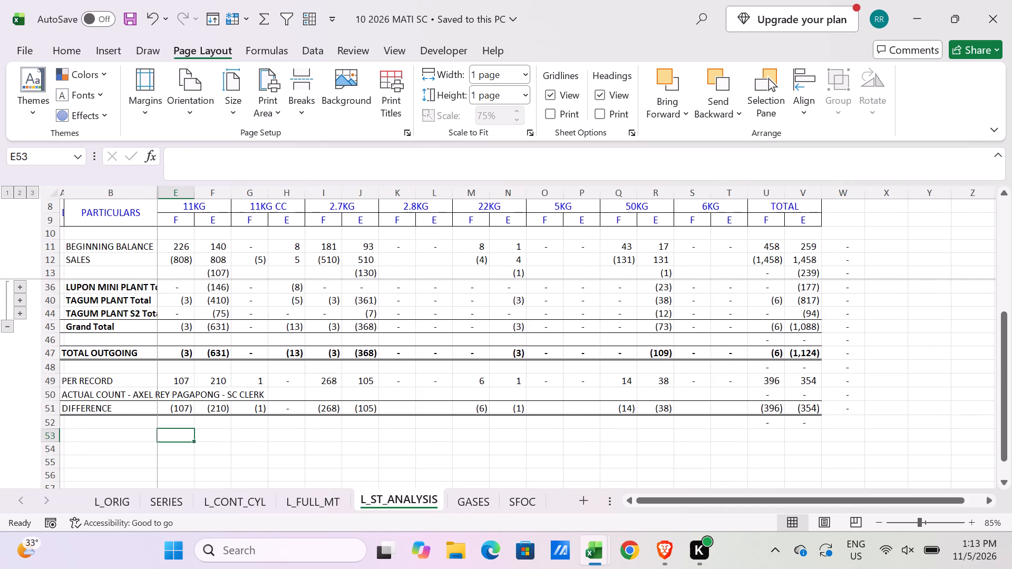
scroll(340, 424, up, 3)
scroll(218, 342, up, 3)
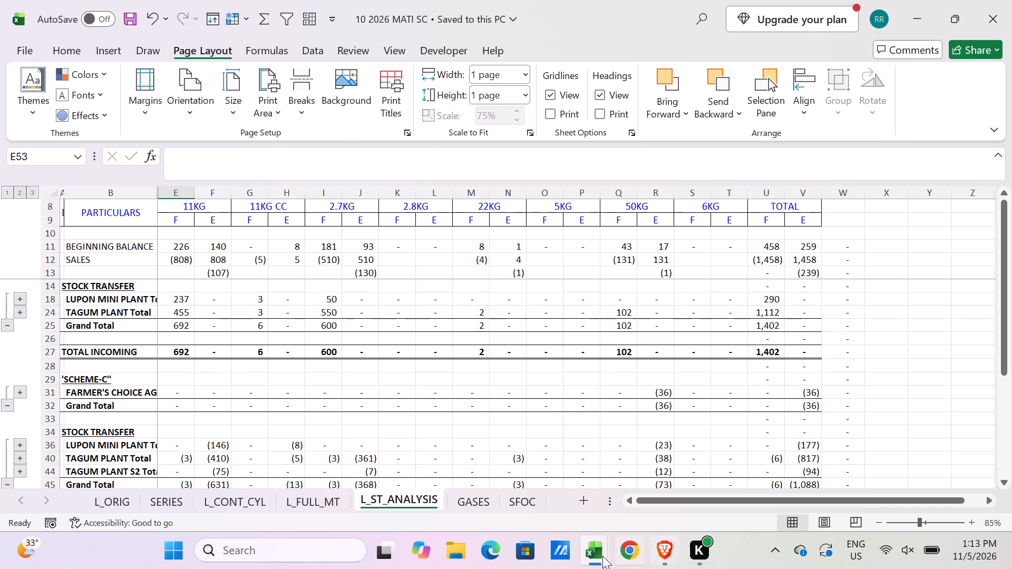
Copy the STOCK POSITION to POPULATION - 09/30/26 rows from the September workbook's Mati sheet and insert them above BEGINNING BALANCE in L_ST_ANALYSIS.
click(599, 555)
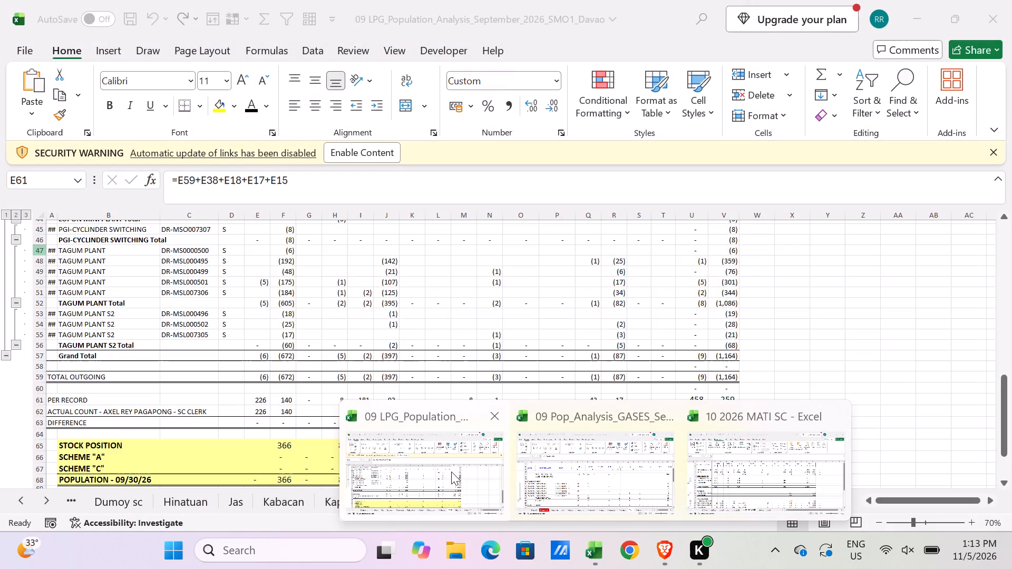
click(451, 472)
scroll(52, 435, down, 1)
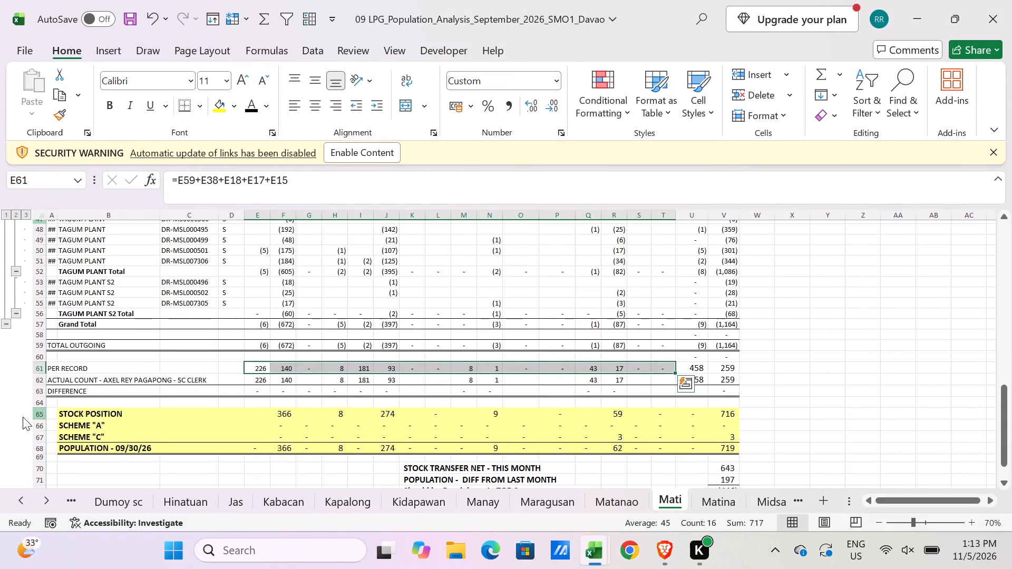
drag(41, 416, 53, 453)
key(ctrl+c)
key(alt+Tab)
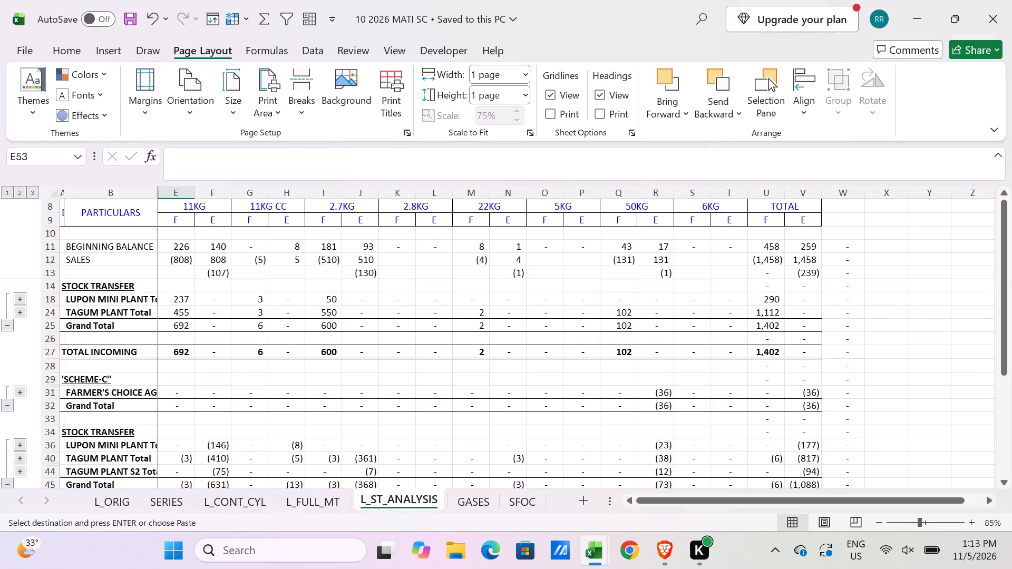
click(56, 247)
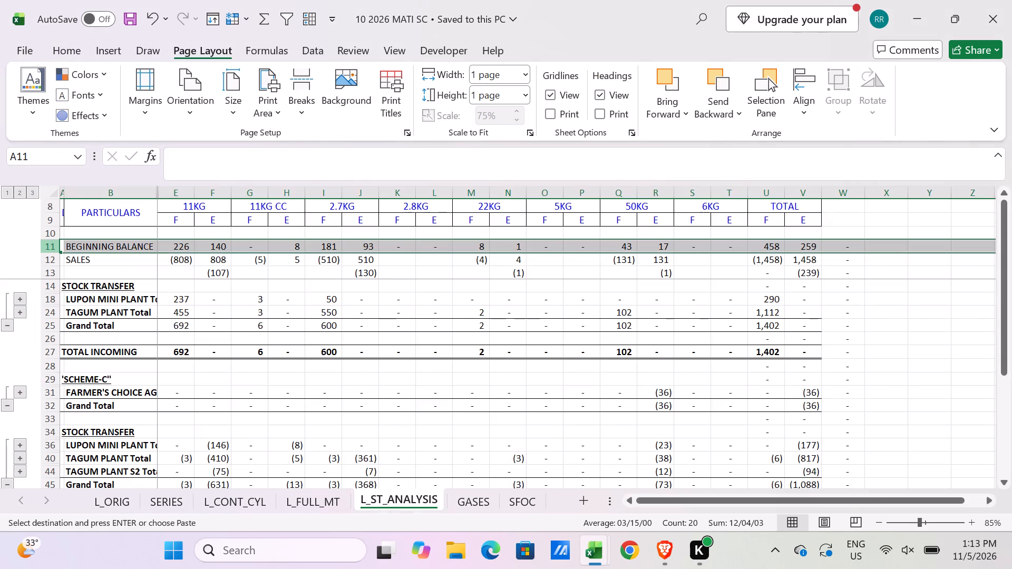
key(ctrl+shift+equal)
click(115, 282)
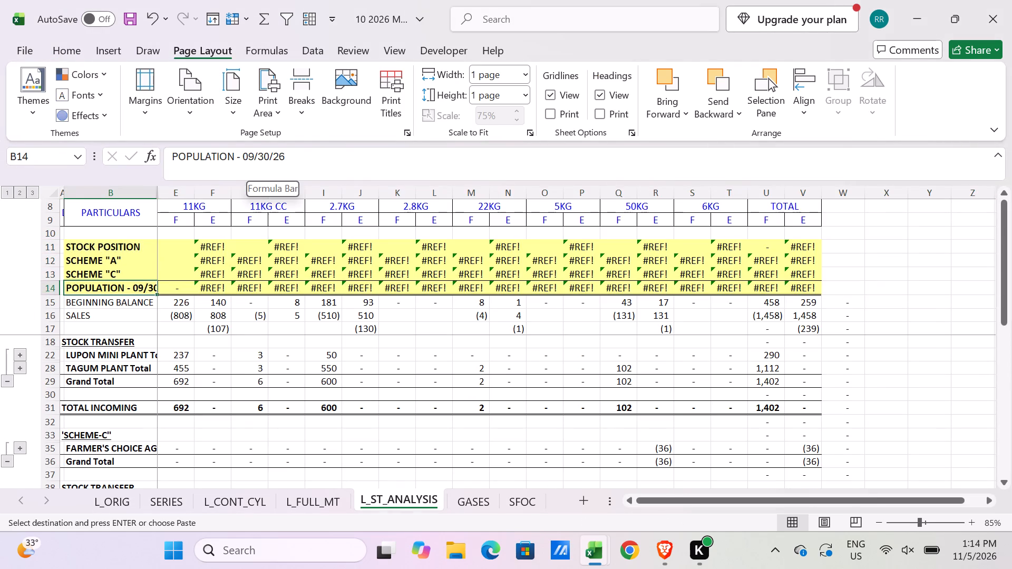
Copy the September stock position, Scheme "A" and Scheme "C" figures (E65:T67) and paste them as values from E11 in L_ST_ANALYSIS.
key(alt+Tab)
drag(259, 416, 361, 417)
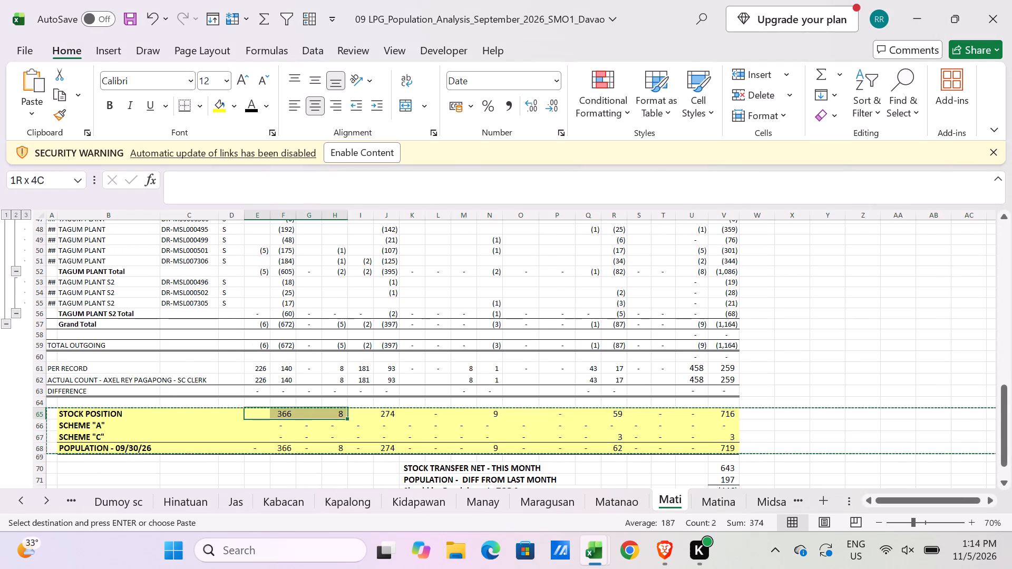
drag(361, 417, 656, 435)
key(ctrl+c)
key(alt+Tab)
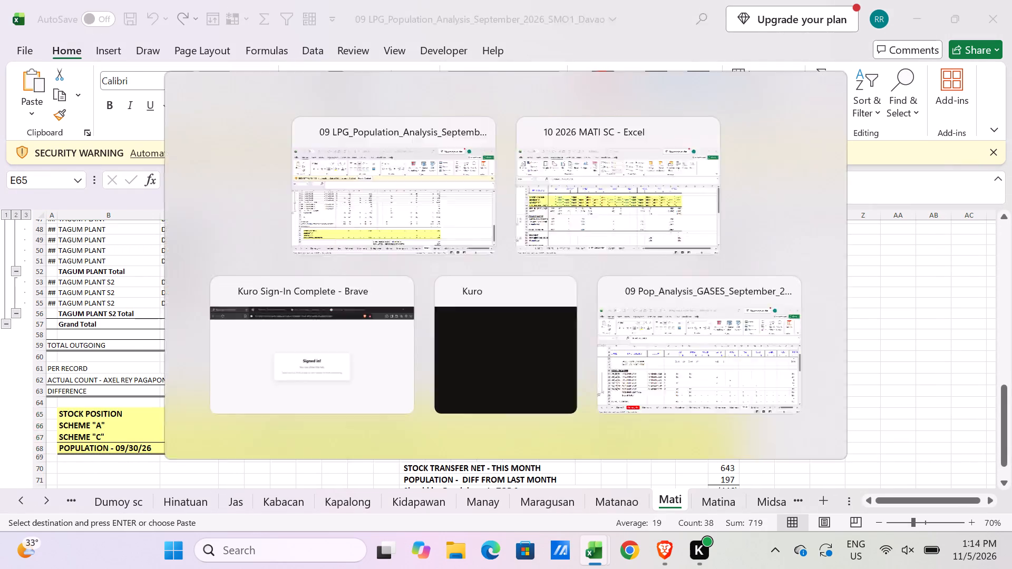
click(182, 244)
key(alt+e)
text(SV)
key(Return)
Copy rows 65 to 73 of the September Mati sheet and insert them at row 57, below DIFFERENCE, in L_ST_ANALYSIS.
scroll(223, 351, down, 6)
key(alt+Tab)
scroll(164, 381, down, 1)
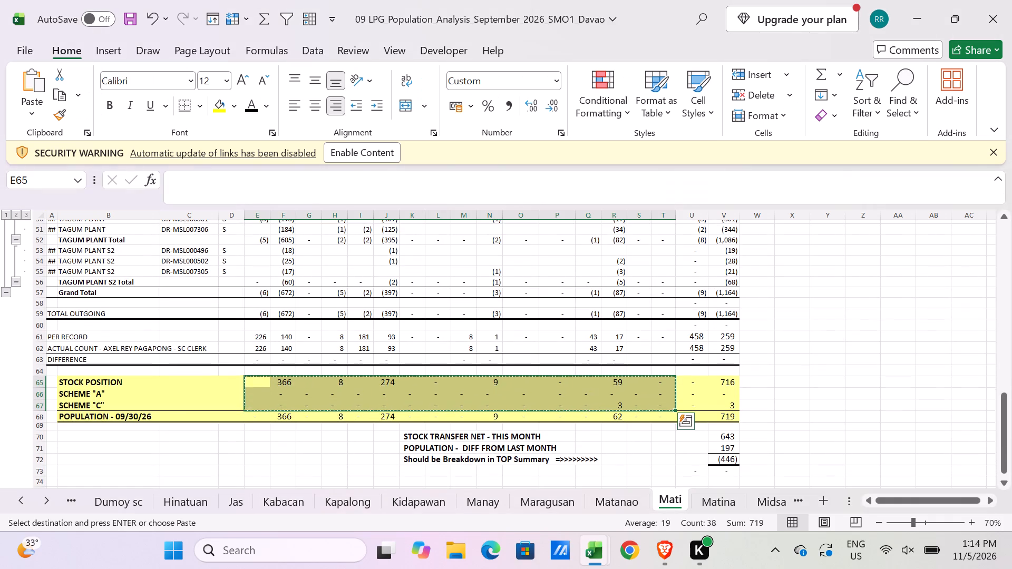
drag(37, 382, 52, 442)
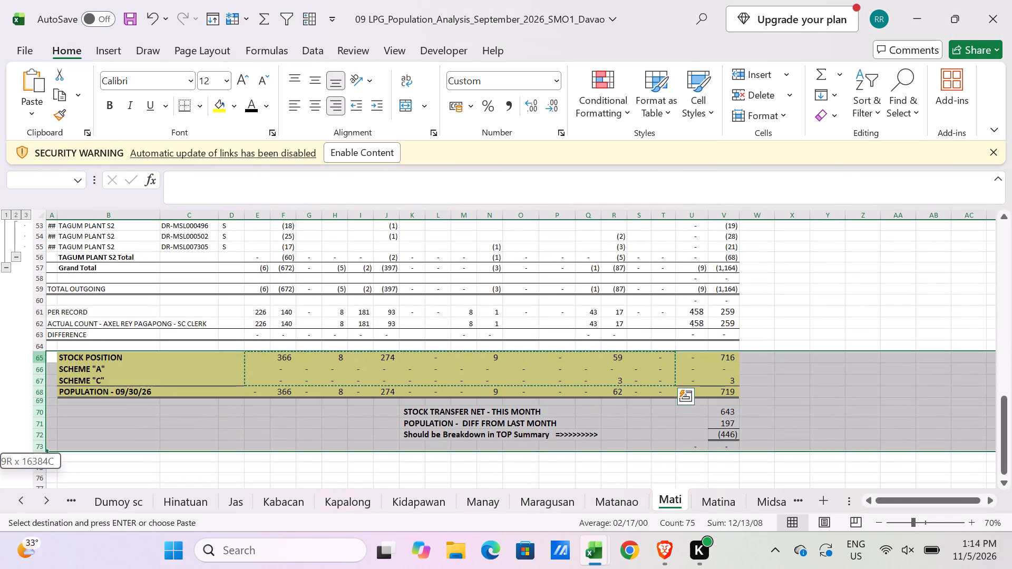
drag(52, 442, 55, 443)
key(ctrl+c)
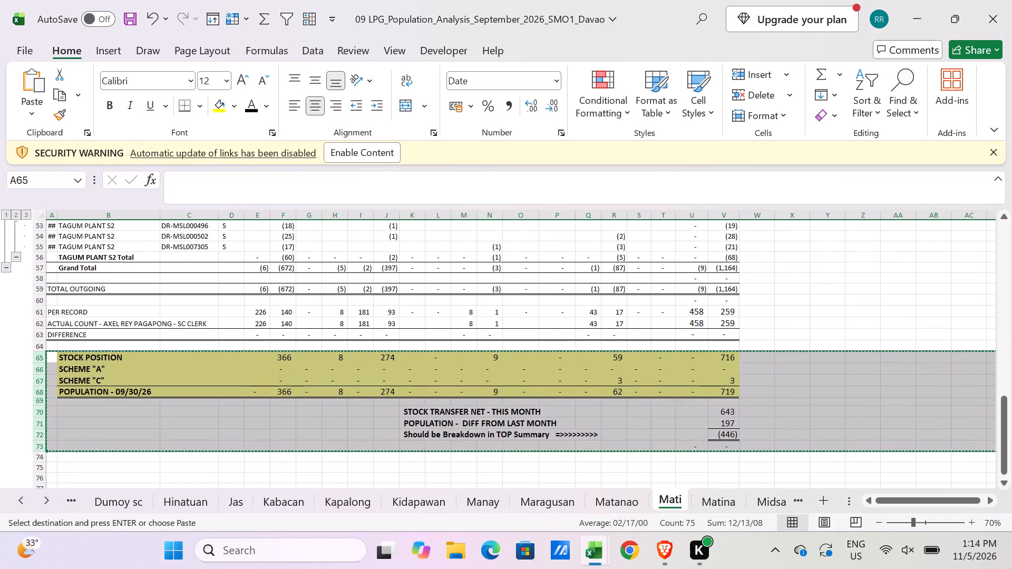
key(alt+Tab)
click(50, 415)
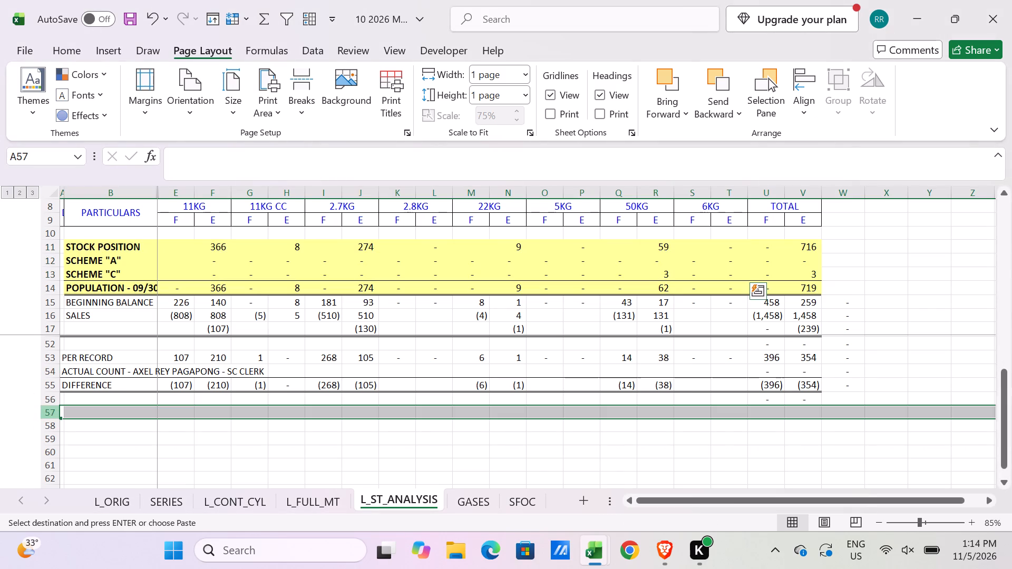
key(ctrl+shift+equal)
key(Escape)
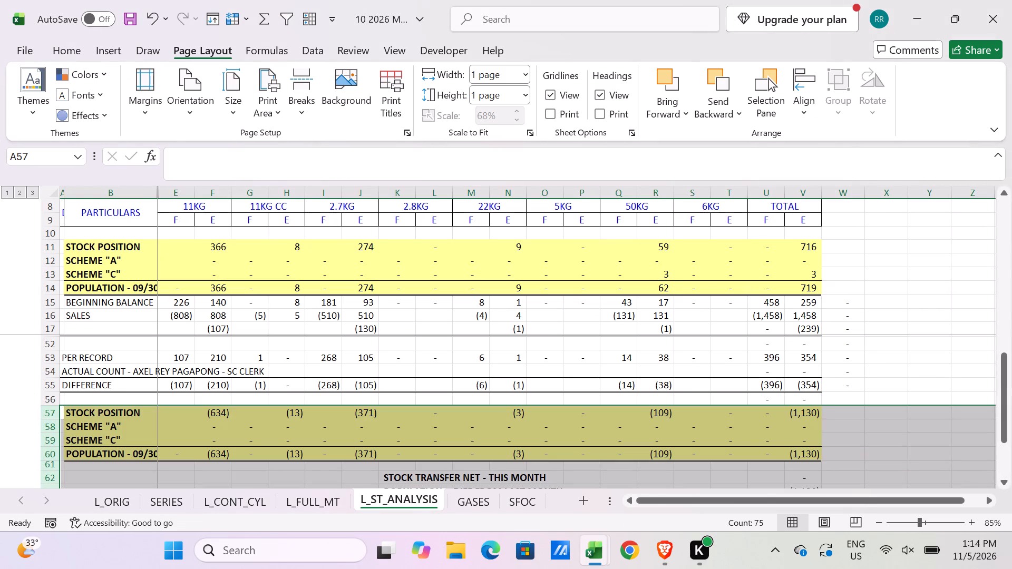
Change the lower population label in B60 to POPULATION - 10/31/26.
click(82, 454)
click(255, 156)
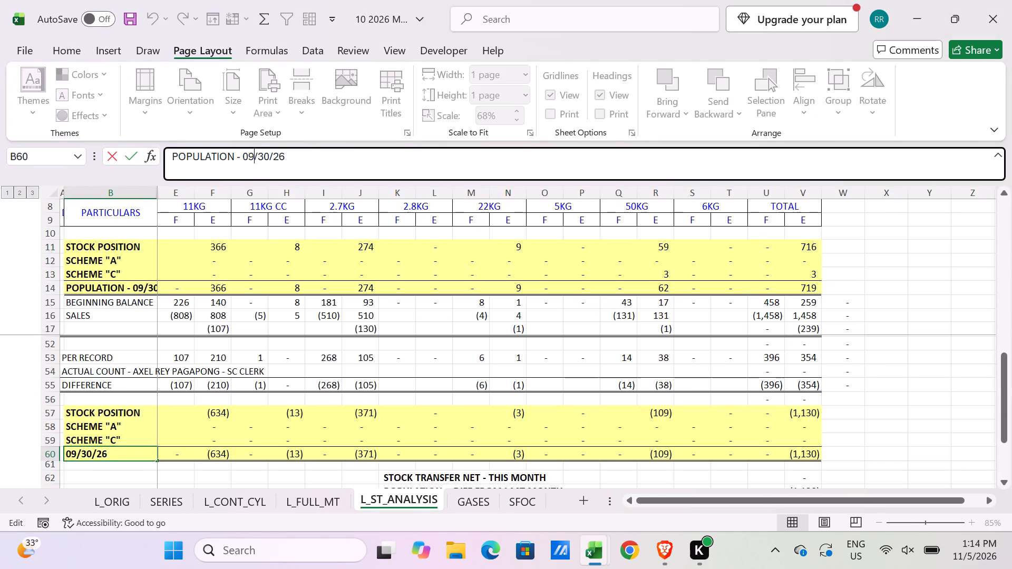
key(BackSpace)
key(BackSpace)
key(1)
key(0)
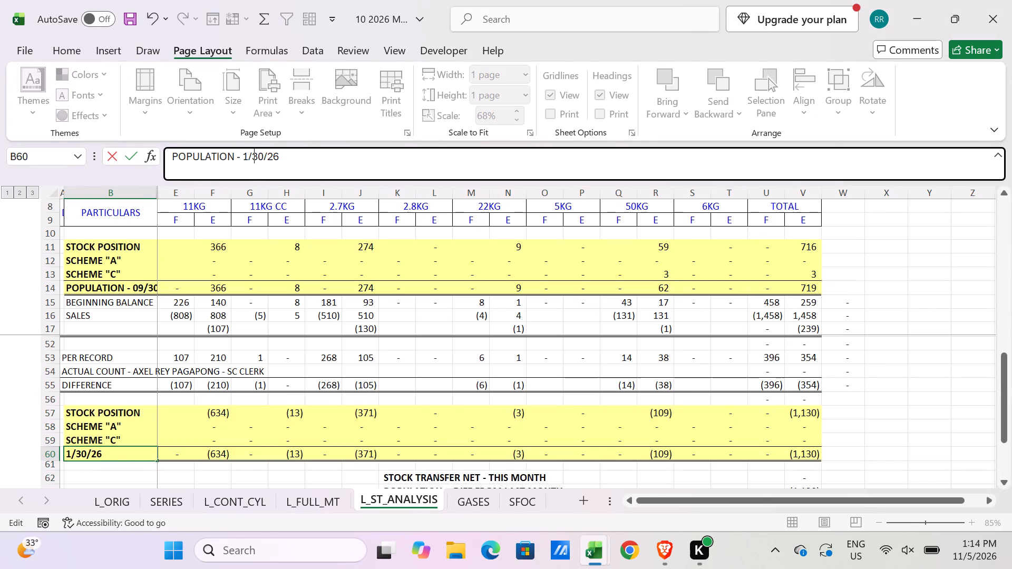
key(Right)
key(Right)
key(Right)
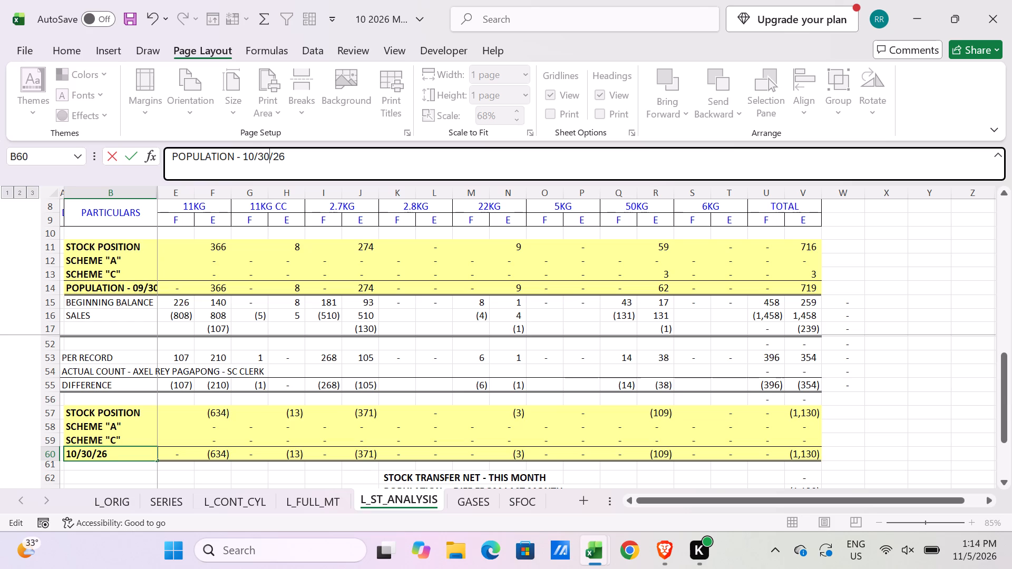
key(BackSpace)
key(1)
key(Return)
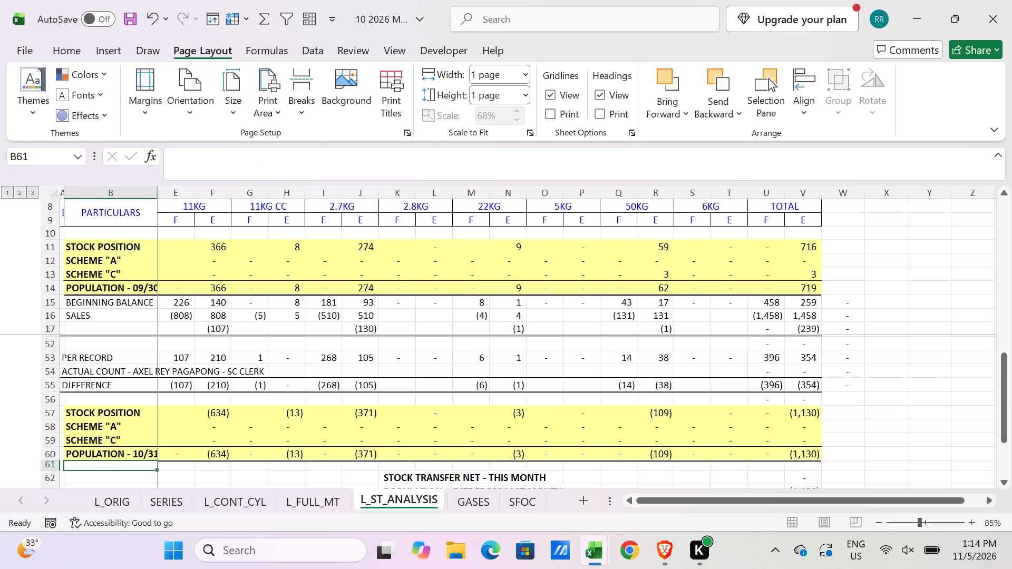
Set the lower 11KG empty STOCK POSITION cell F57 to =F11+F17+F31+E31+F51+E51.
click(217, 414)
key(equal)
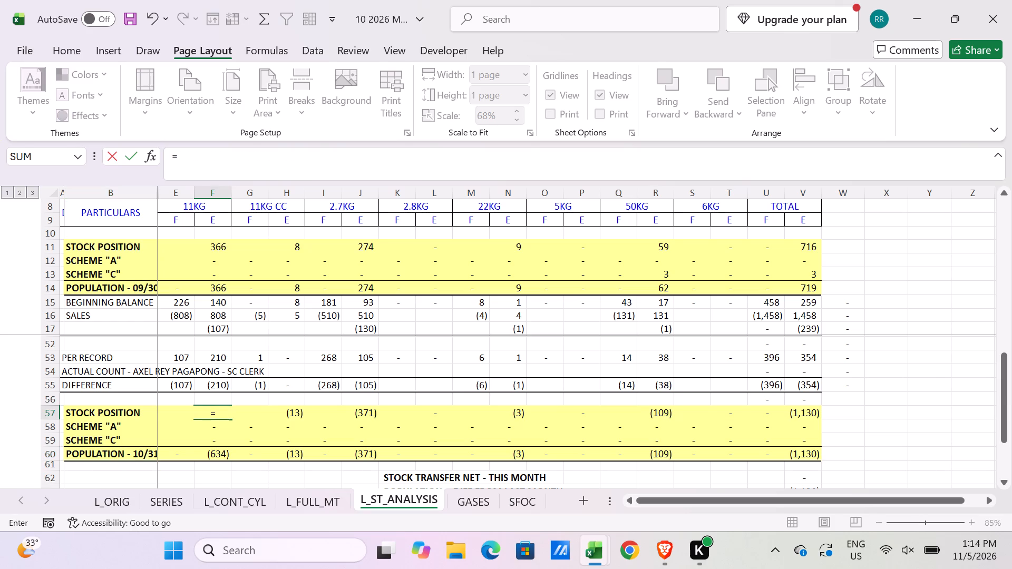
click(222, 243)
key(plus)
click(220, 331)
key(plus)
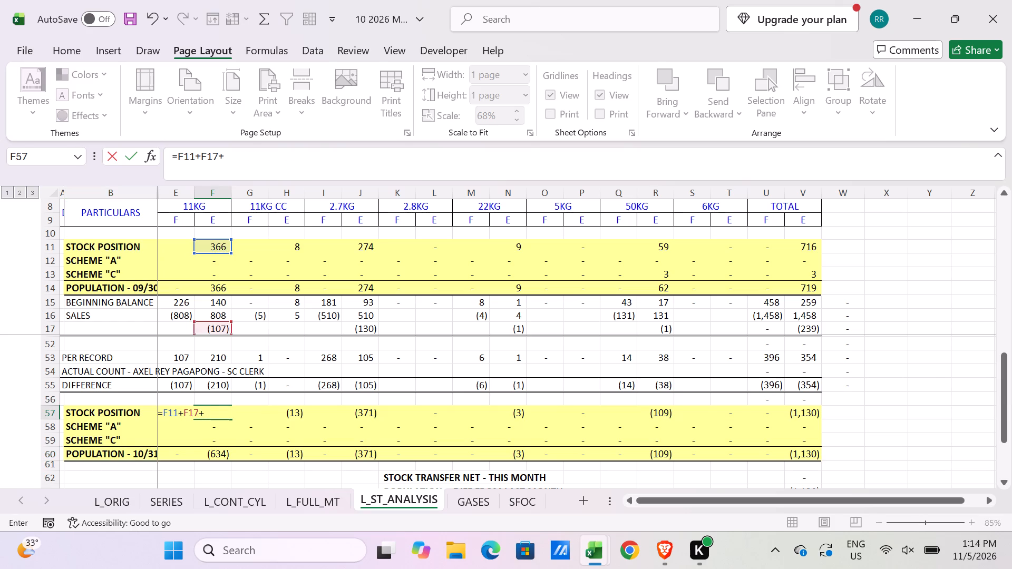
scroll(212, 398, up, 5)
click(222, 367)
key(plus)
click(182, 367)
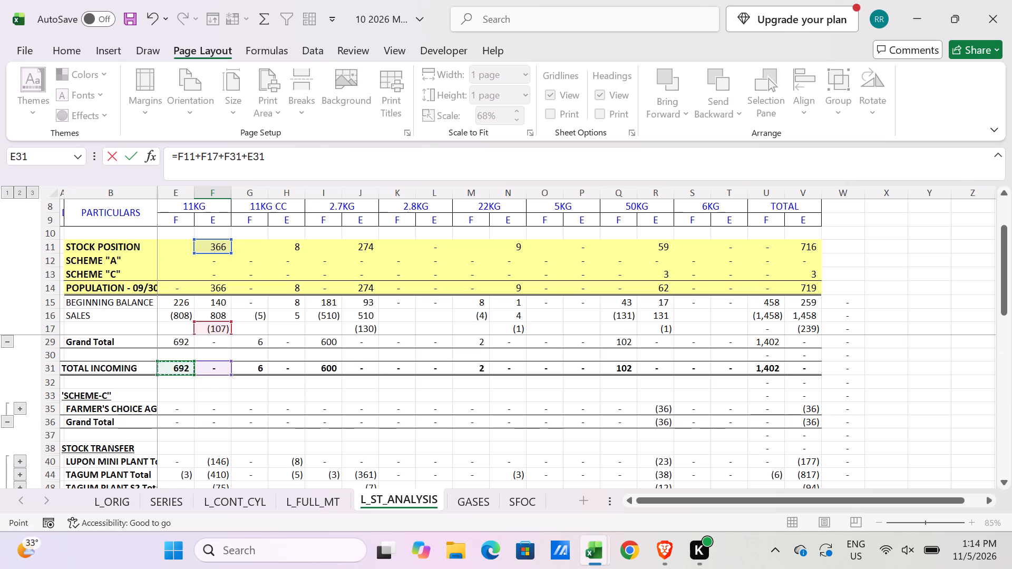
key(plus)
scroll(211, 424, down, 5)
scroll(220, 371, up, 1)
click(220, 371)
key(plus)
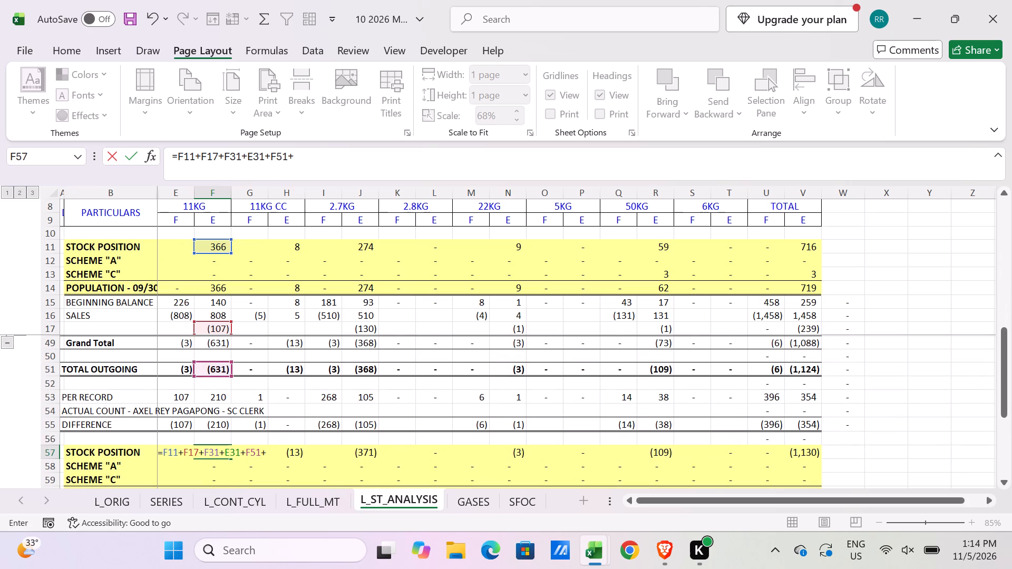
click(181, 370)
key(Return)
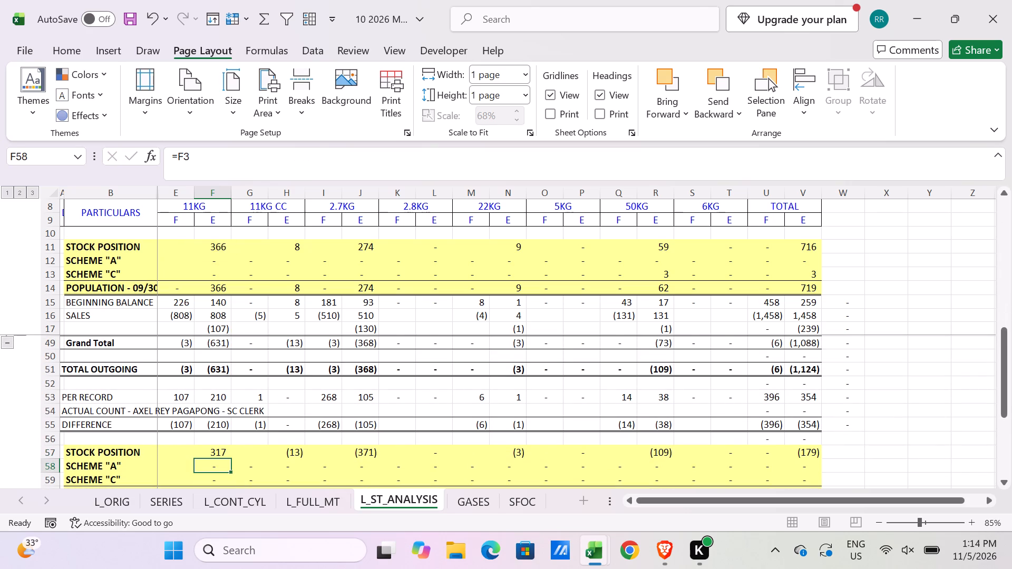
Link the lower 11KG SCHEME "A" cell F58 to the September figure with =F12.
key(equal)
click(209, 258)
key(Return)
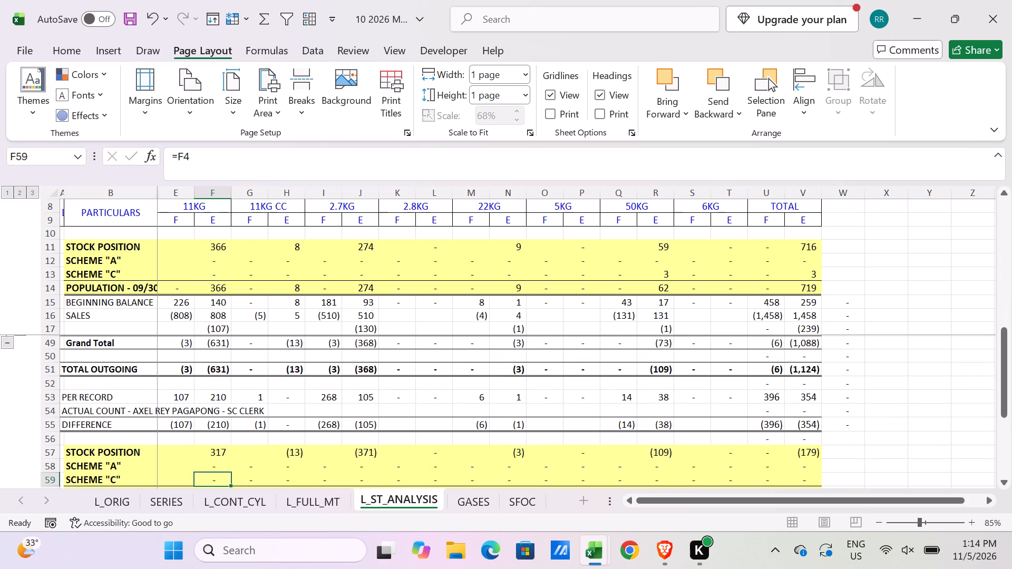
Set the lower 11KG SCHEME "C" cell F59 to =F13-F36-E36.
key(equal)
click(214, 274)
scroll(210, 334, up, 2)
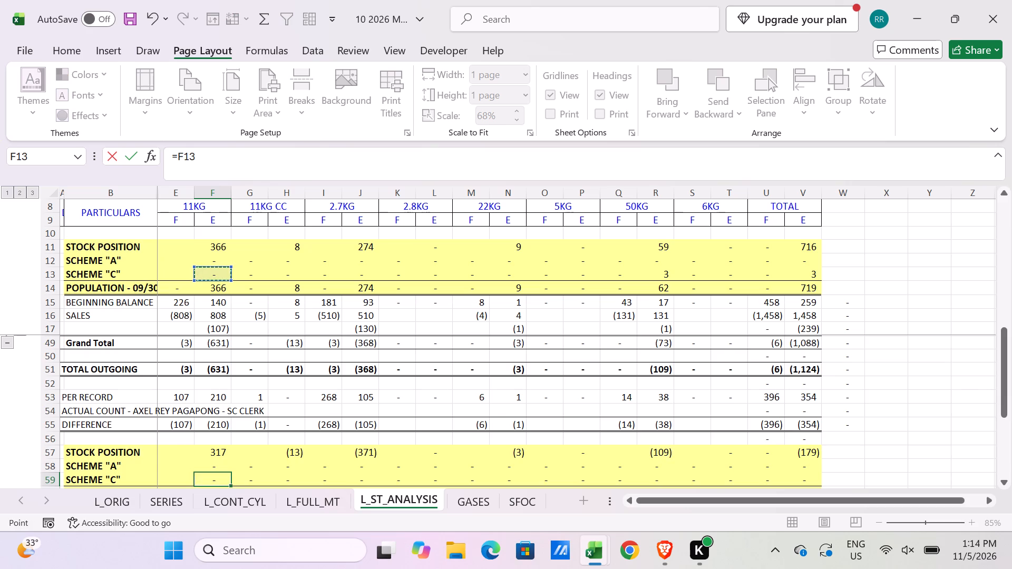
scroll(210, 334, up, 3)
key(minus)
scroll(190, 395, up, 4)
scroll(189, 417, down, 1)
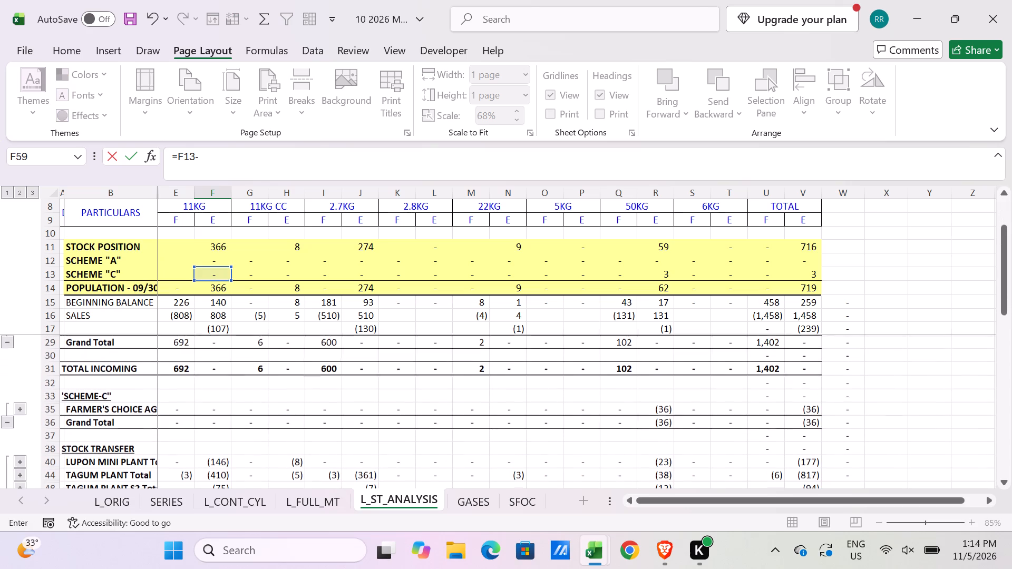
click(208, 420)
key(minus)
click(174, 420)
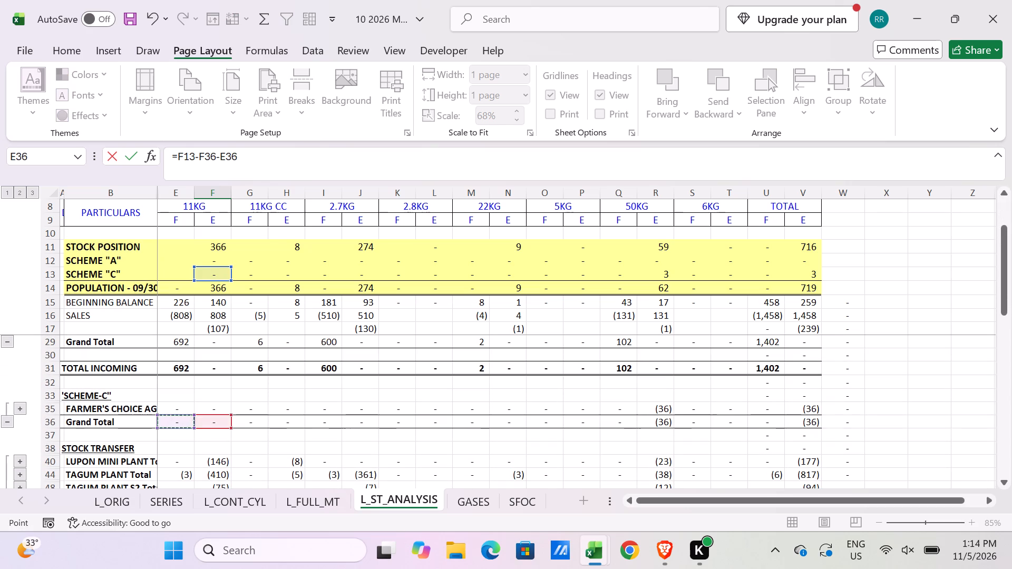
key(Return)
Fill the 11KG stock position and scheme formulas in E57:F59 across the other cylinder sizes through column T.
scroll(178, 417, down, 1)
drag(190, 402, 200, 416)
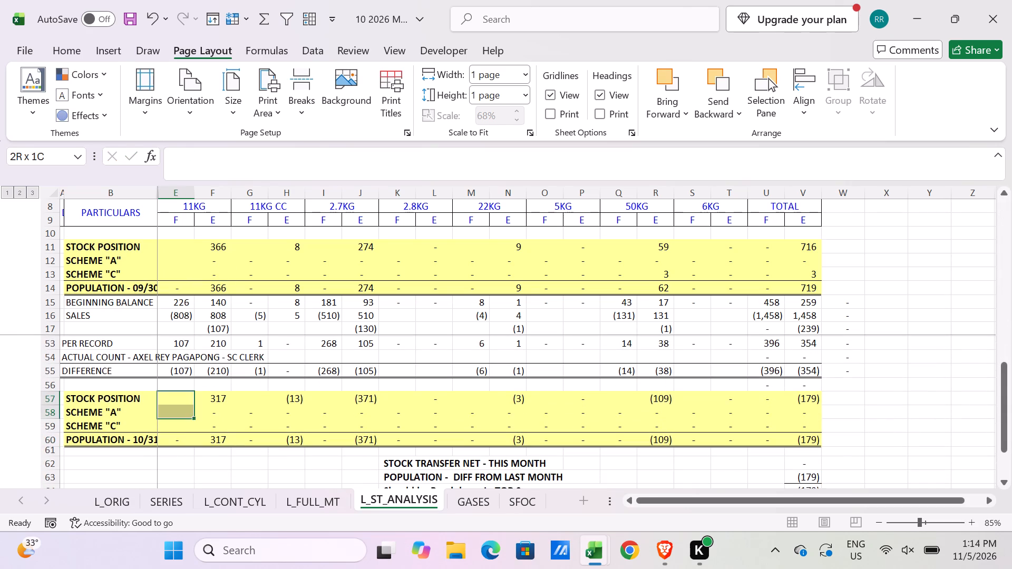
drag(200, 416, 201, 420)
drag(228, 431, 711, 391)
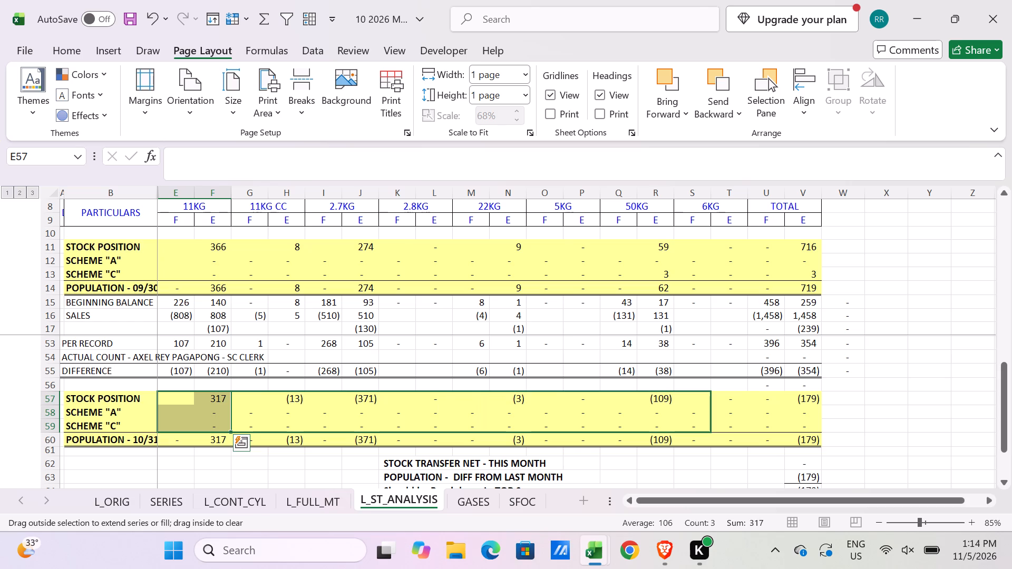
drag(711, 391, 753, 394)
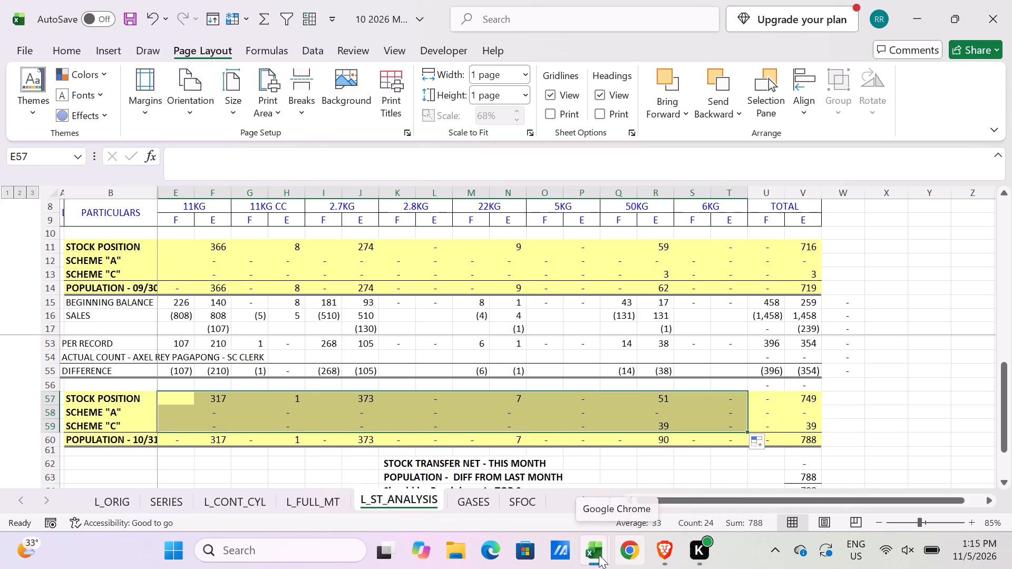
Open the SMO1D_SCHEME-C September 2026 workbook from the 09.2026 folder under 001 POPULATION ANALYSIS on drive D.
click(454, 549)
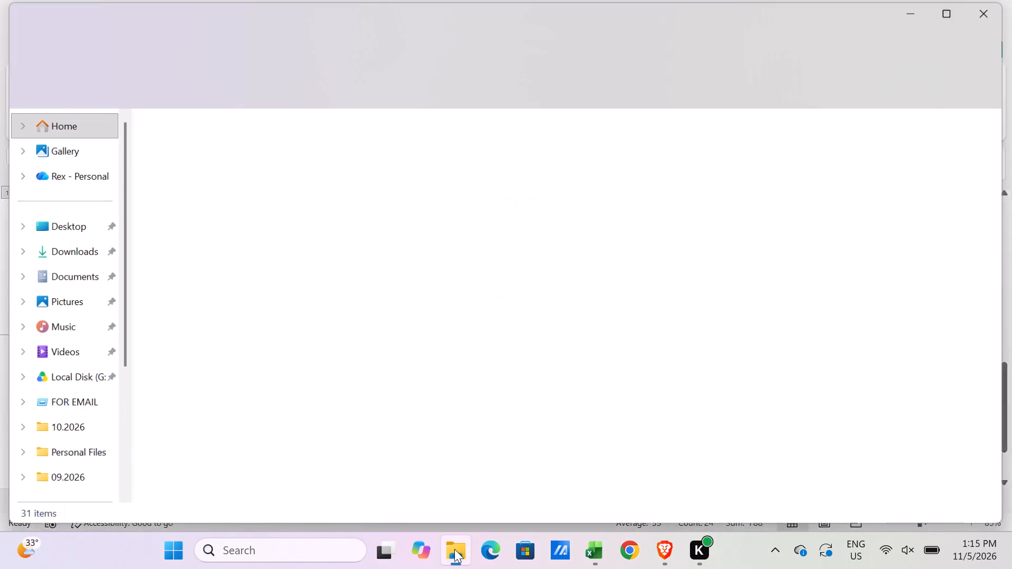
scroll(93, 399, down, 2)
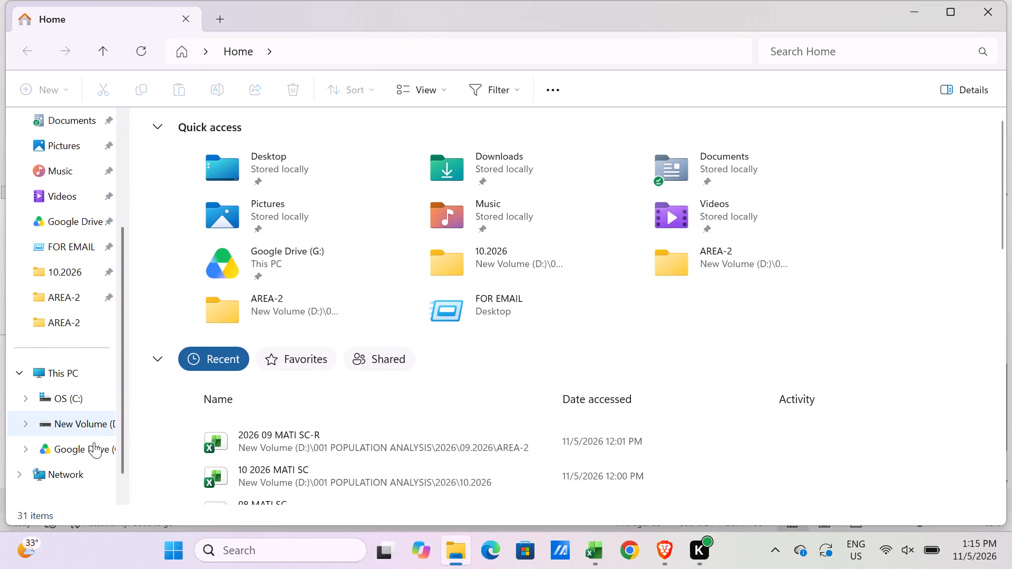
click(98, 424)
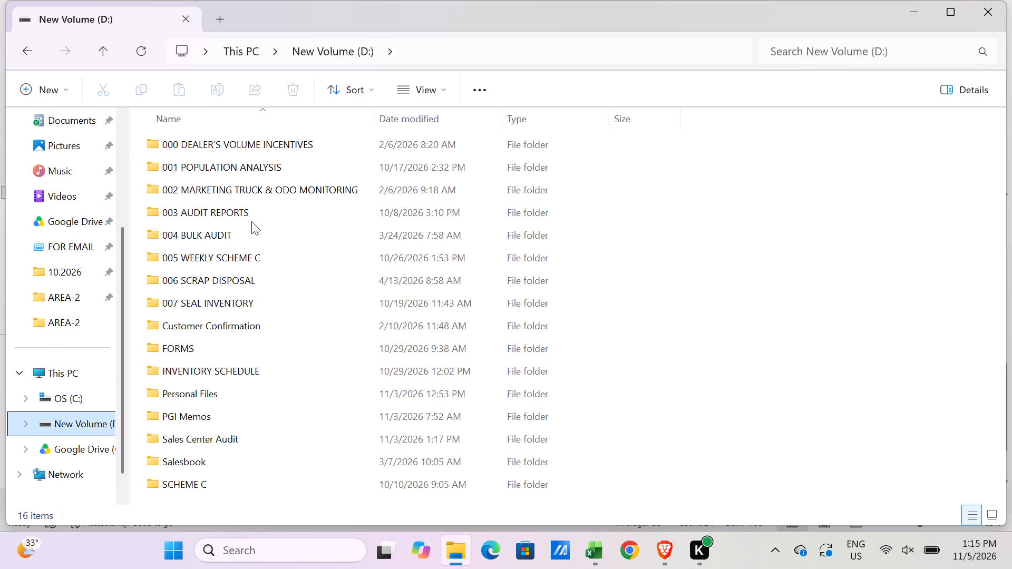
double_click(263, 169)
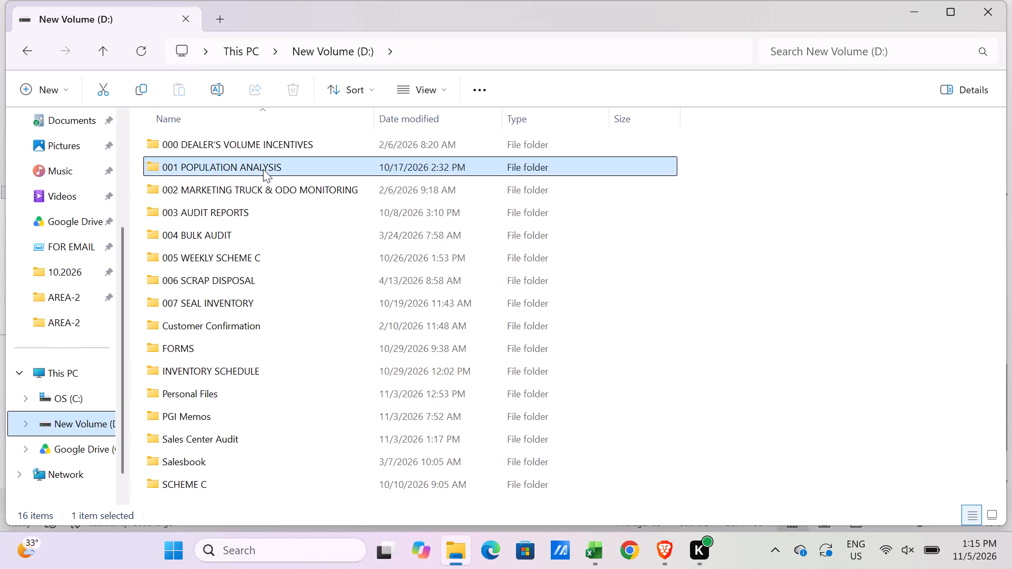
double_click(207, 172)
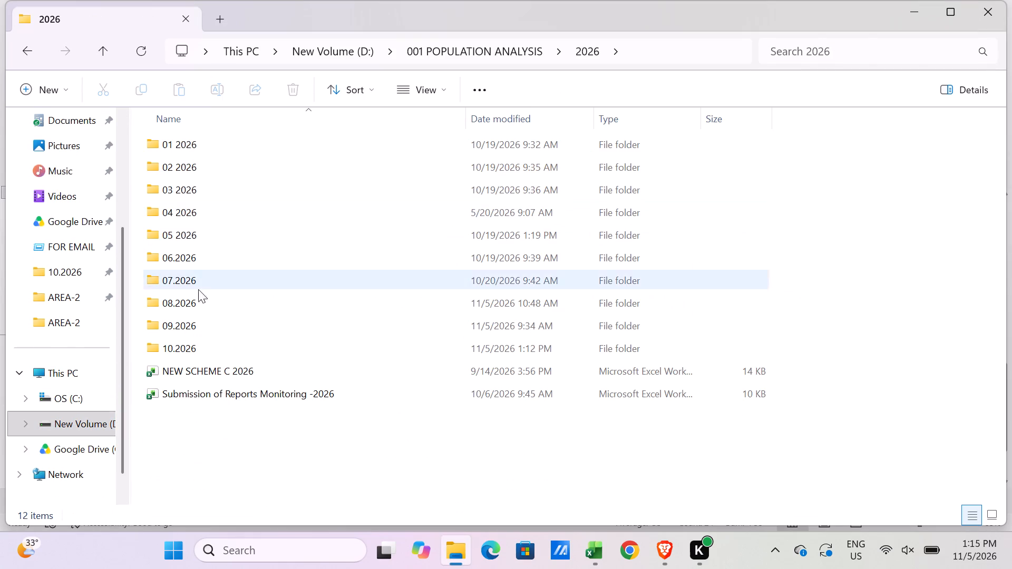
double_click(198, 329)
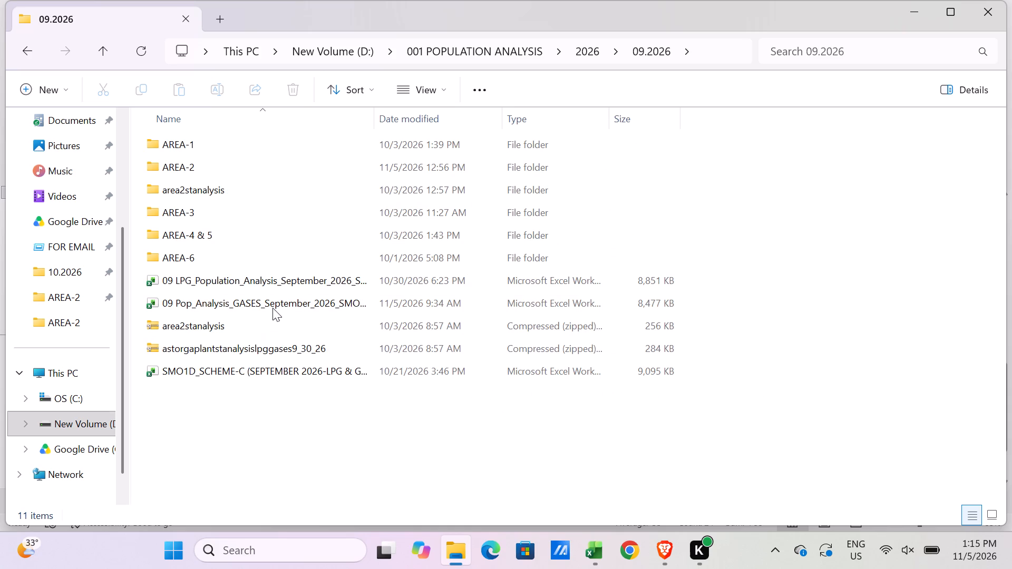
double_click(274, 368)
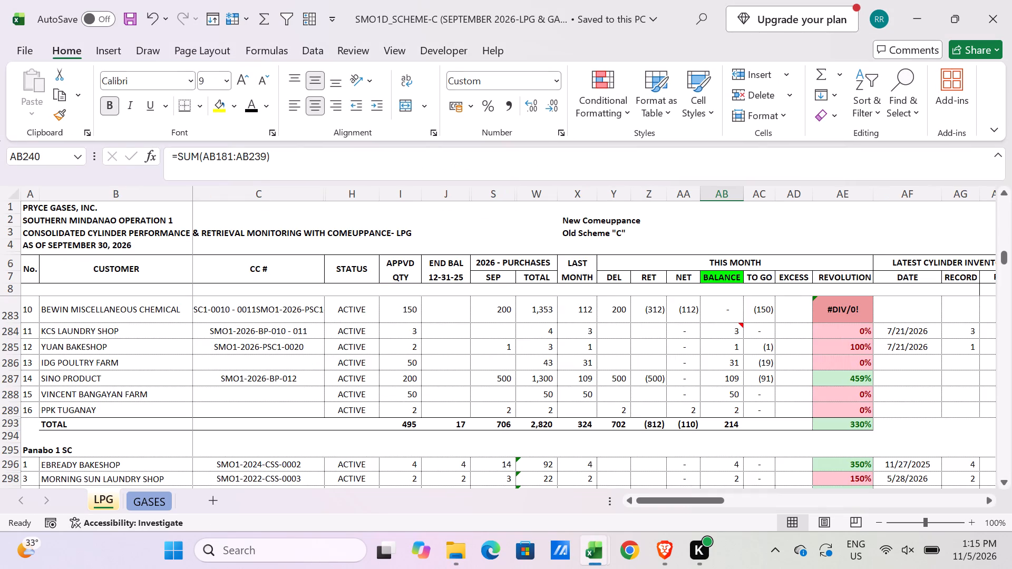
Examine the September scheme balances of the Mati SC customers on the LPG sheet, close that workbook and return to the October Mati workbook.
scroll(197, 434, down, 1)
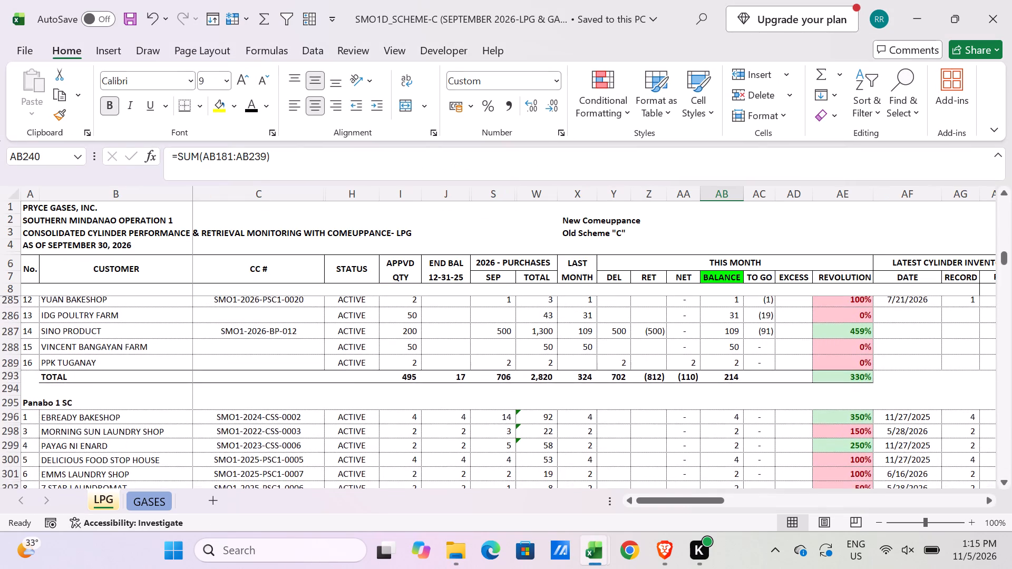
scroll(197, 434, up, 14)
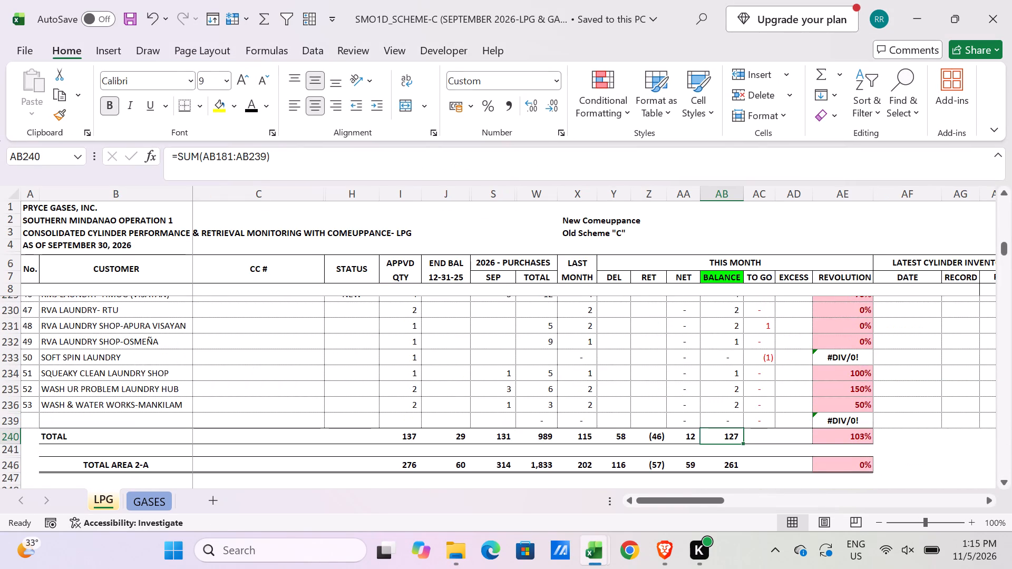
scroll(208, 418, up, 5)
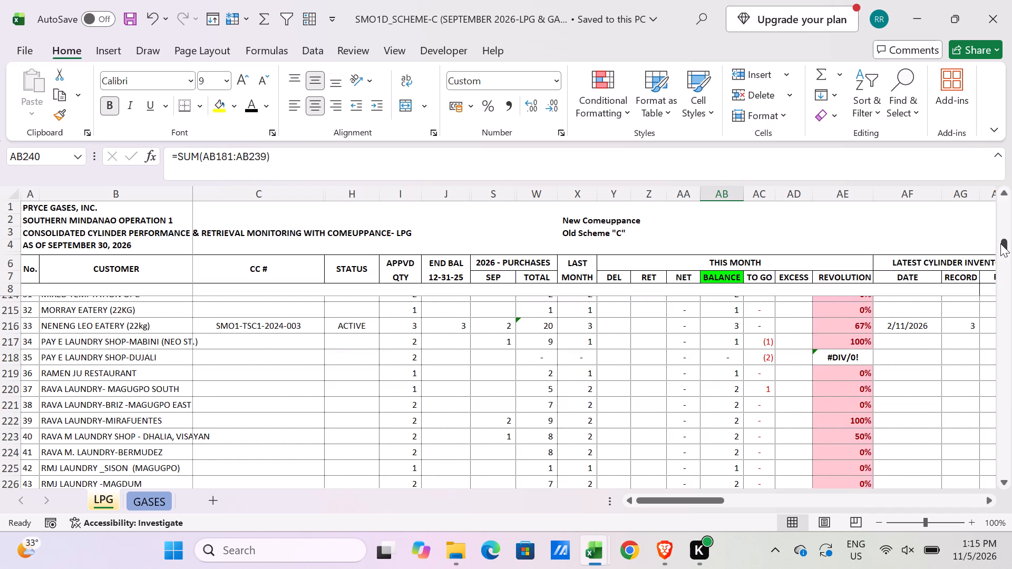
drag(1000, 243, 1007, 229)
scroll(850, 294, down, 3)
scroll(798, 311, up, 1)
scroll(782, 311, down, 1)
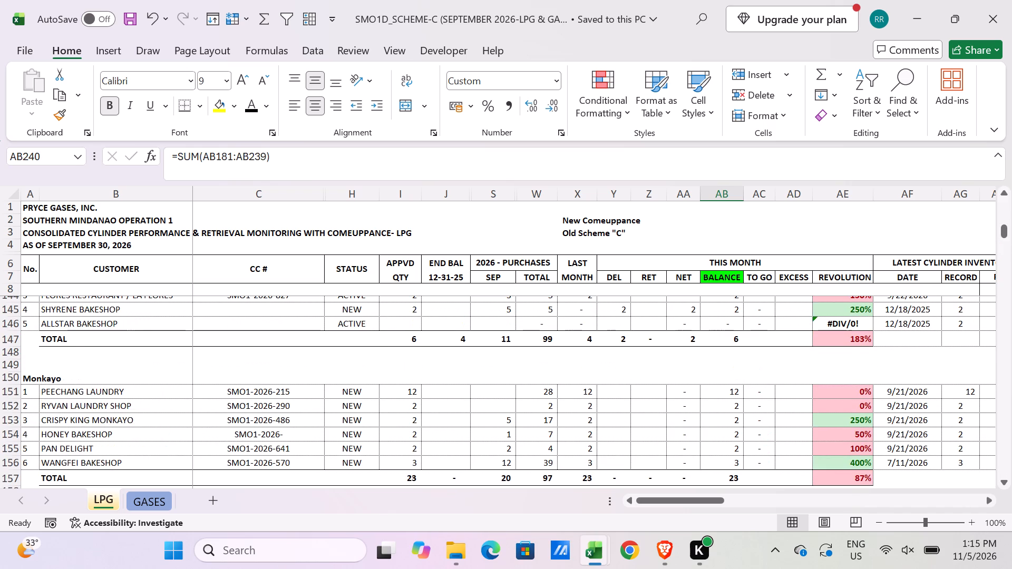
scroll(740, 311, down, 5)
scroll(503, 315, down, 14)
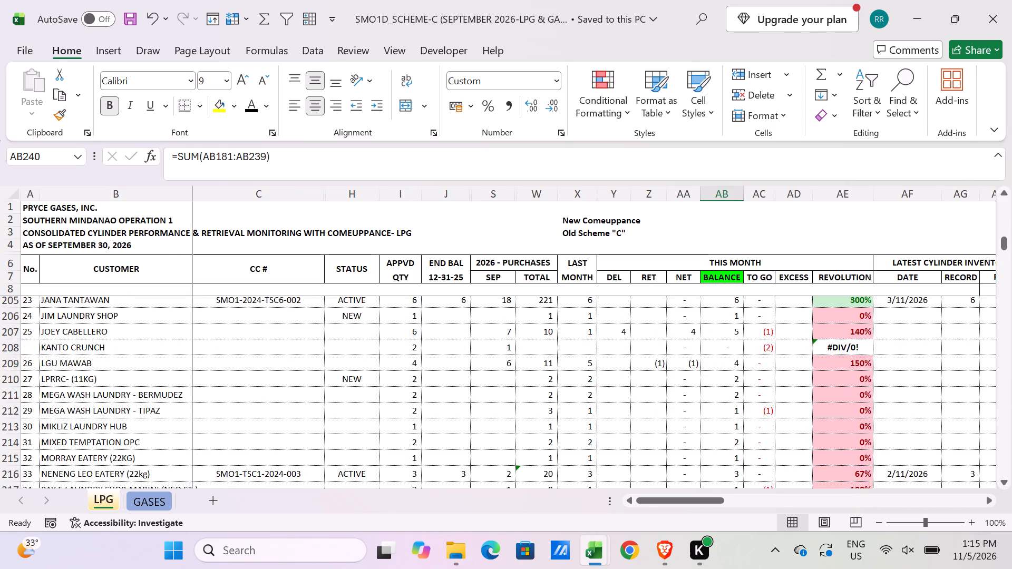
scroll(499, 318, down, 8)
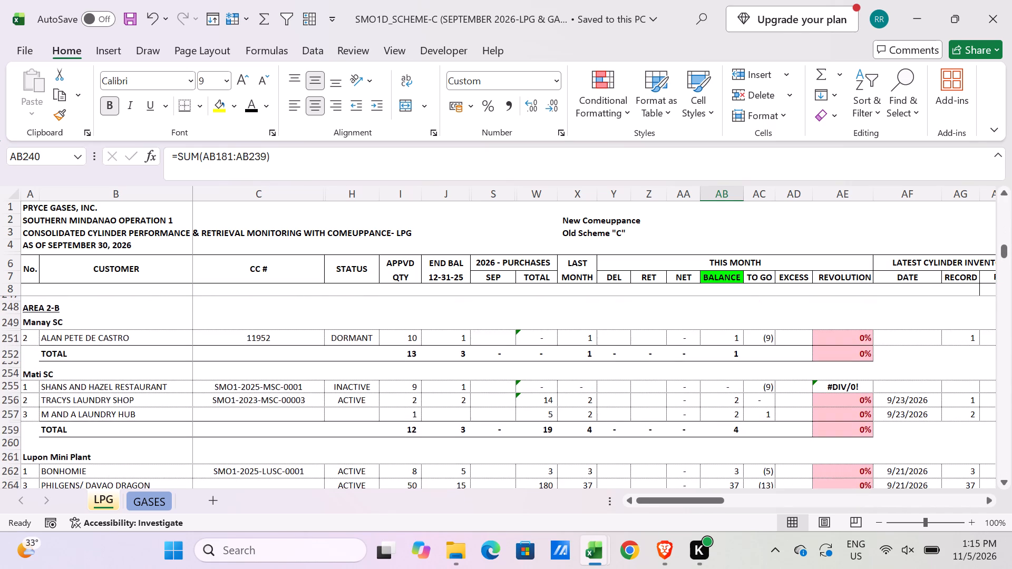
click(729, 402)
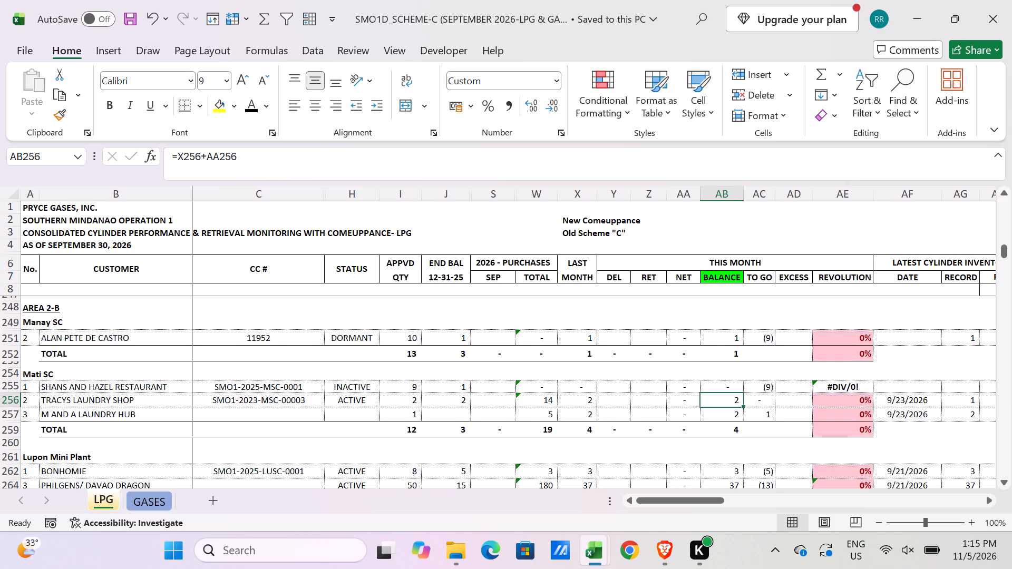
drag(4, 399, 4, 410)
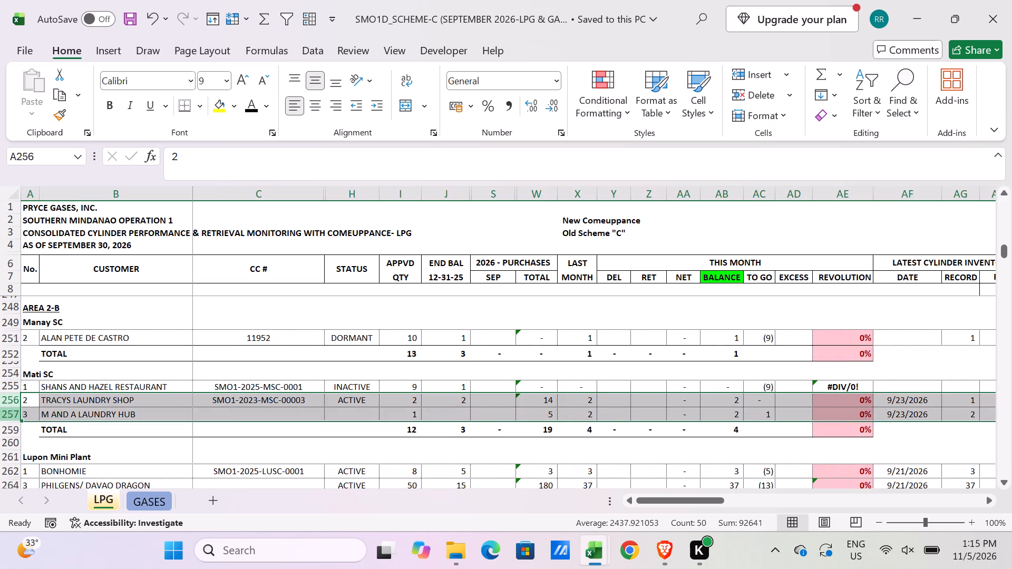
scroll(138, 418, down, 1)
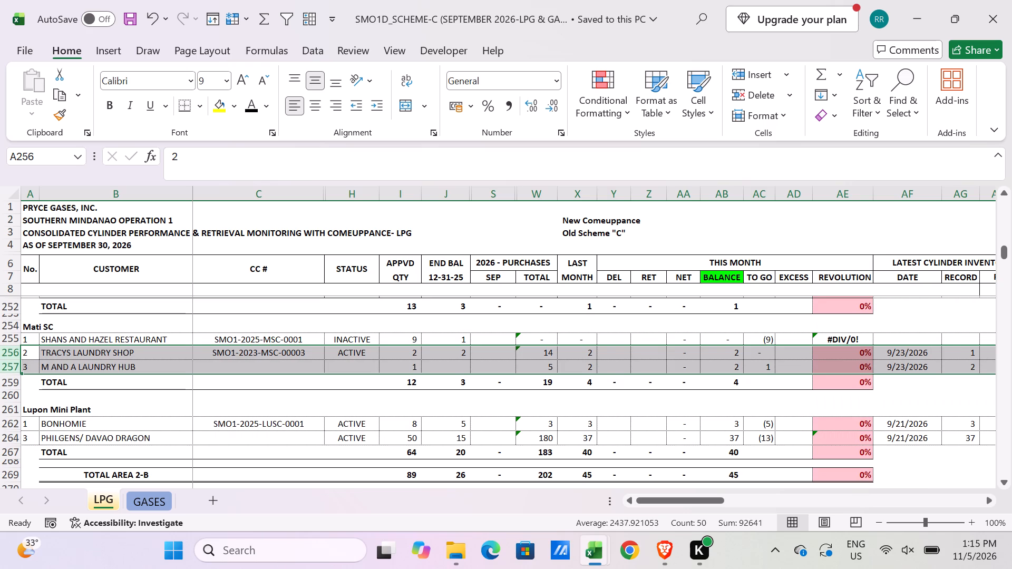
click(1000, 15)
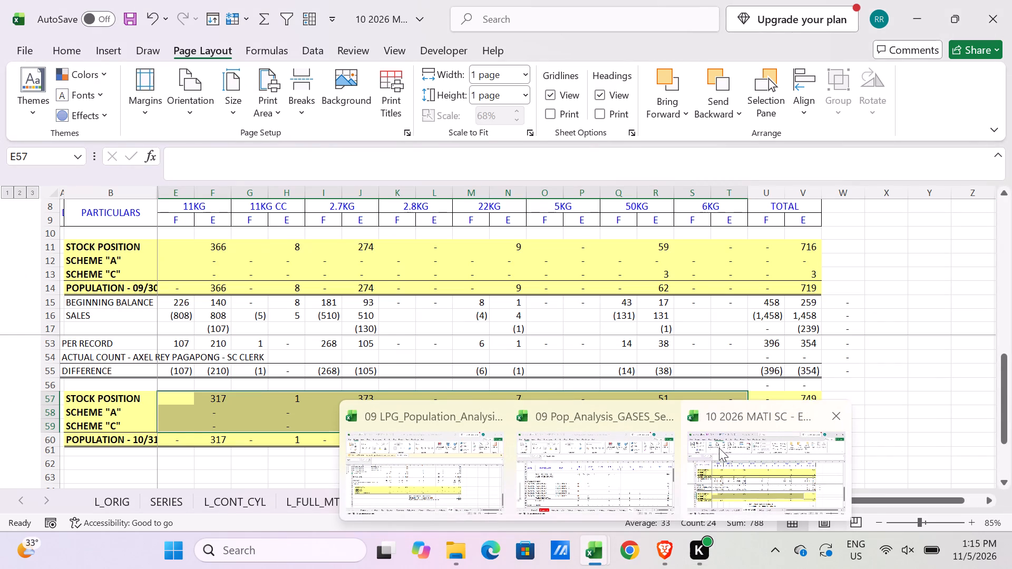
click(742, 452)
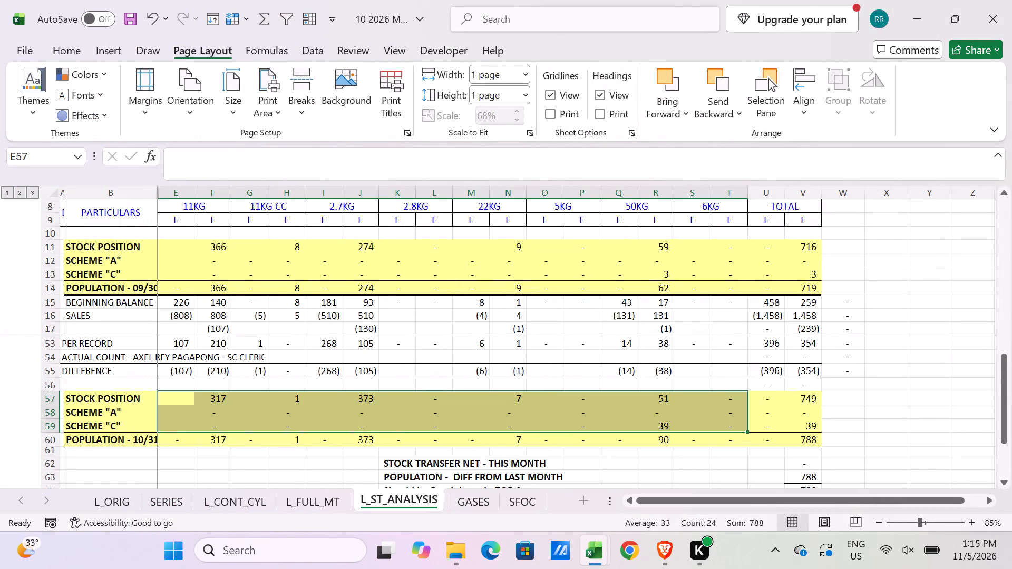
Widen the PARTICULARS column B slightly on the L_ST_ANALYSIS sheet.
scroll(607, 386, up, 4)
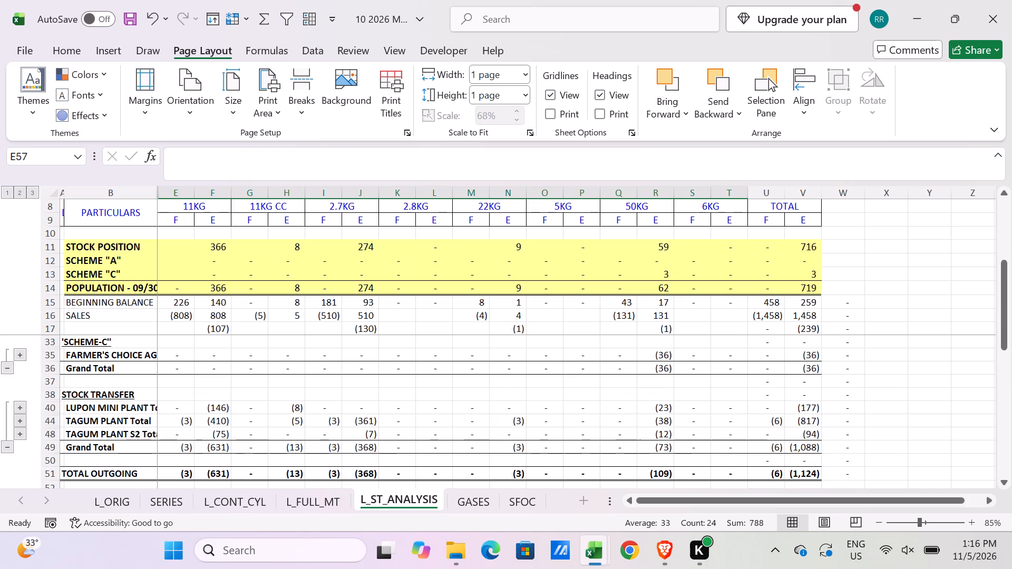
scroll(607, 386, up, 1)
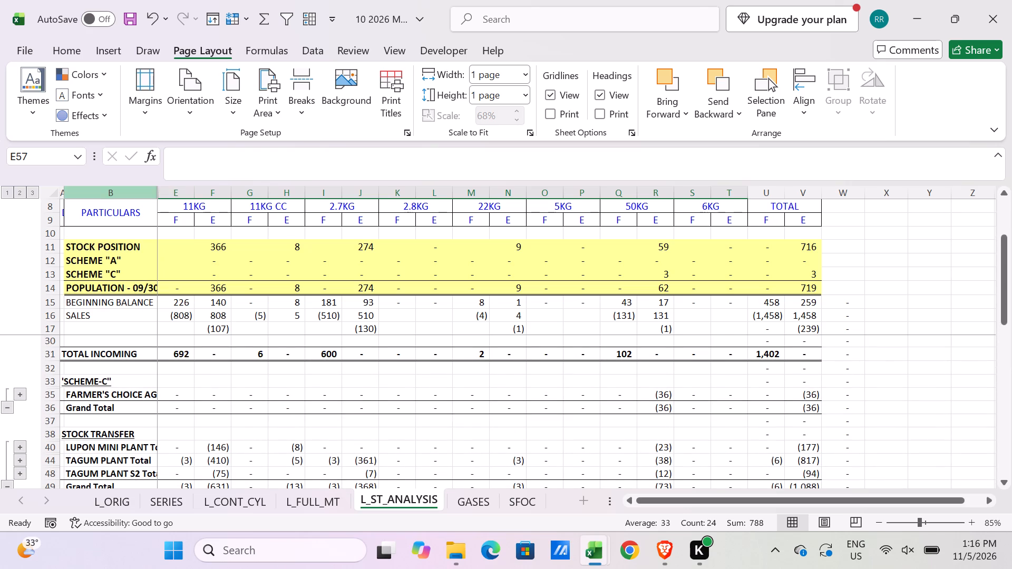
drag(154, 195, 161, 196)
Set the POPULATION - DIFF FROM LAST MONTH cell V63 on L_ST_ANALYSIS to =V60-V14.
scroll(158, 253, down, 4)
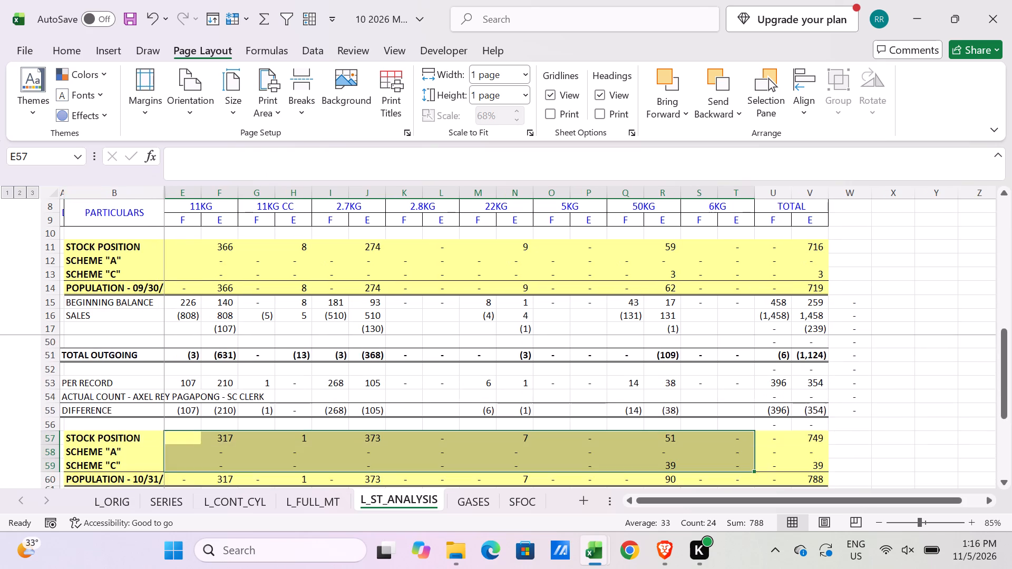
scroll(288, 298, down, 1)
scroll(278, 347, down, 1)
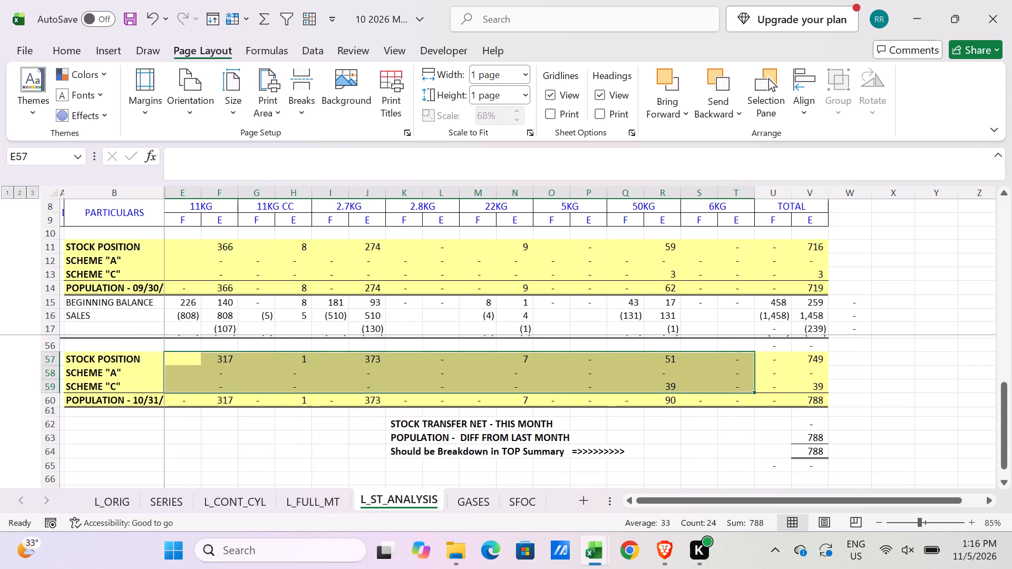
scroll(363, 425, down, 1)
click(309, 499)
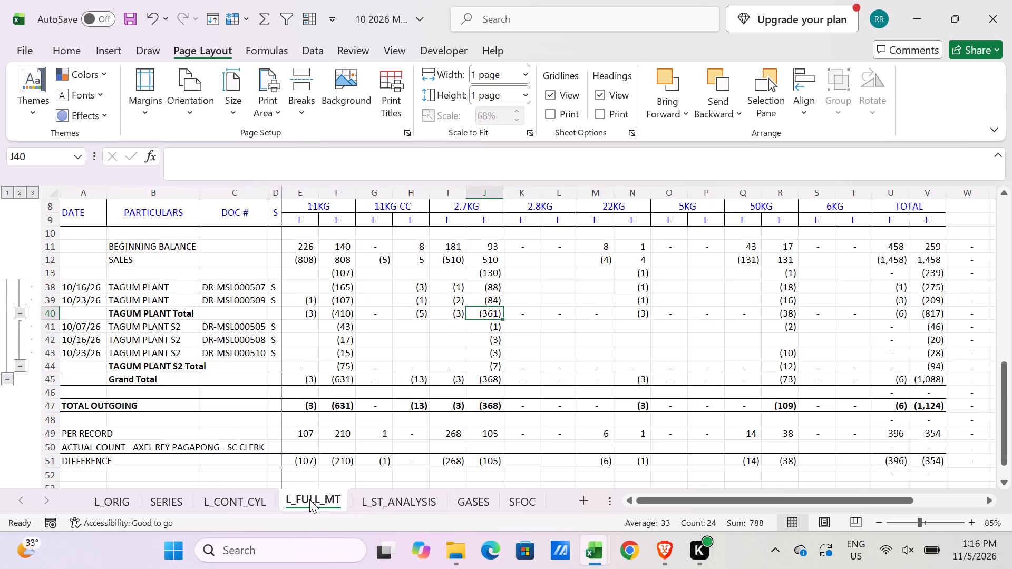
click(383, 499)
double_click(812, 398)
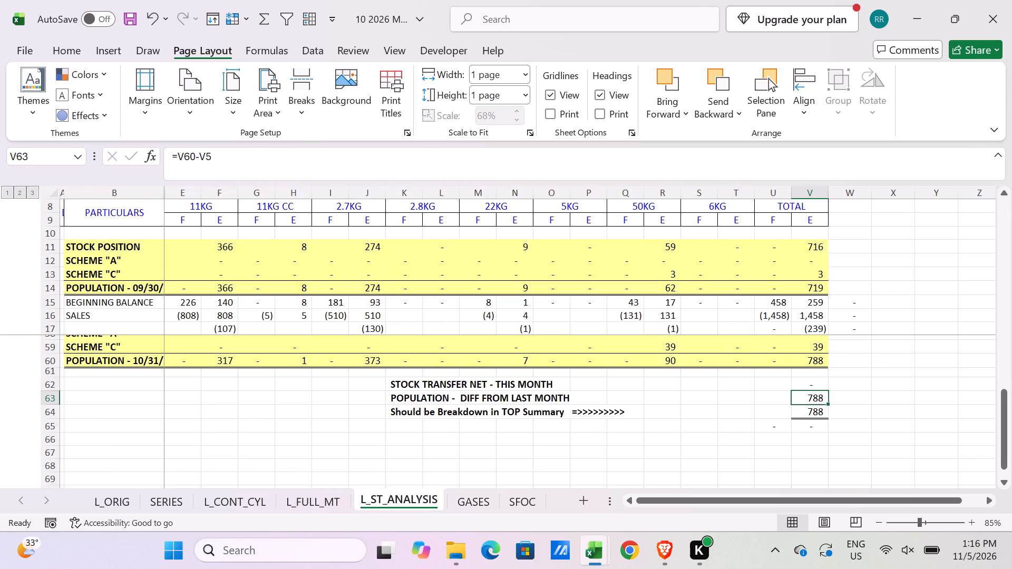
key(Escape)
key(equal)
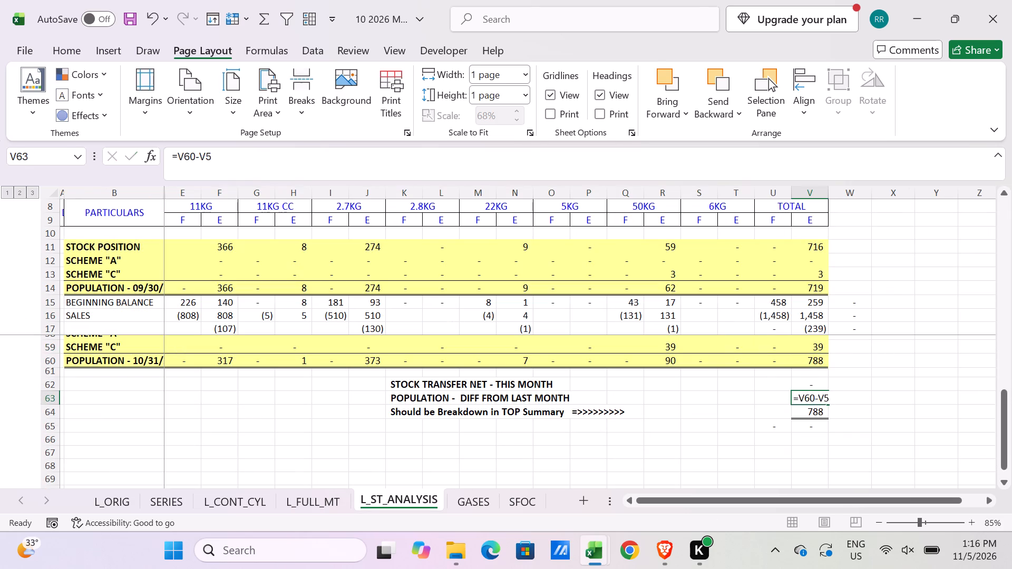
click(818, 362)
key(minus)
click(818, 283)
key(Return)
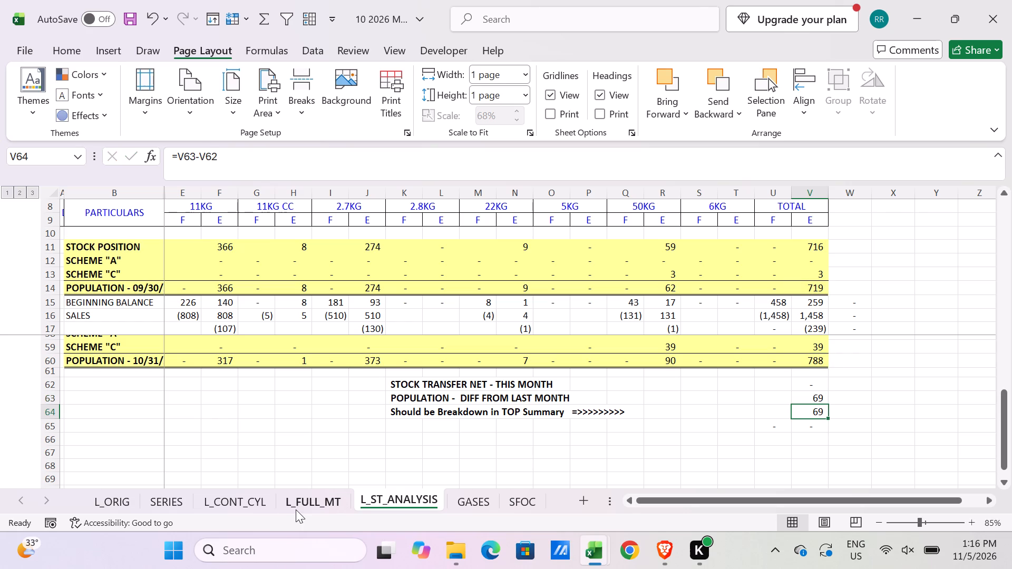
Duplicate the L_FULL_MT sheet, place the copy after L_ST_ANALYSIS and name it L_VALIDATED.
drag(296, 509, 396, 525)
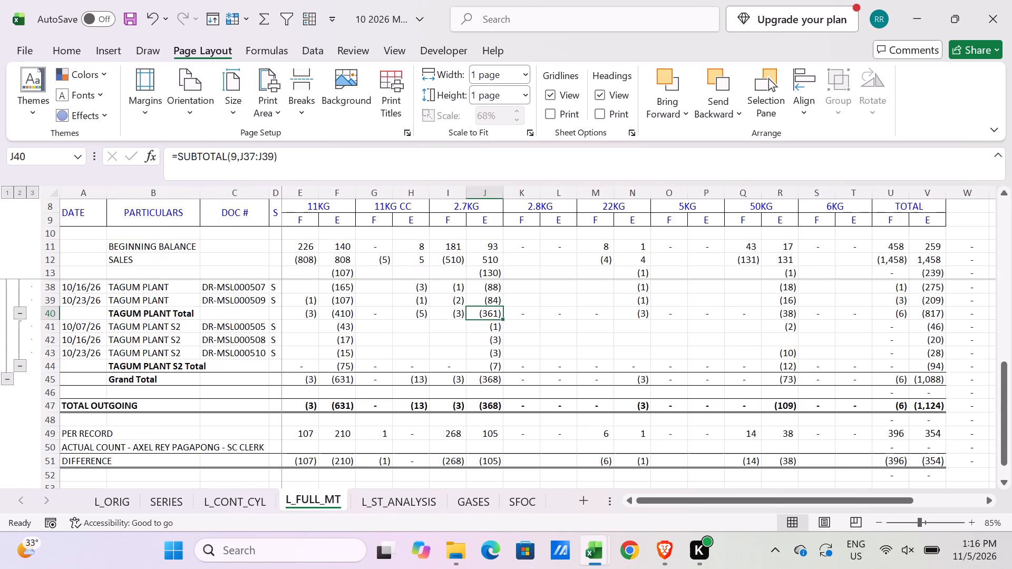
drag(396, 525, 464, 506)
double_click(464, 506)
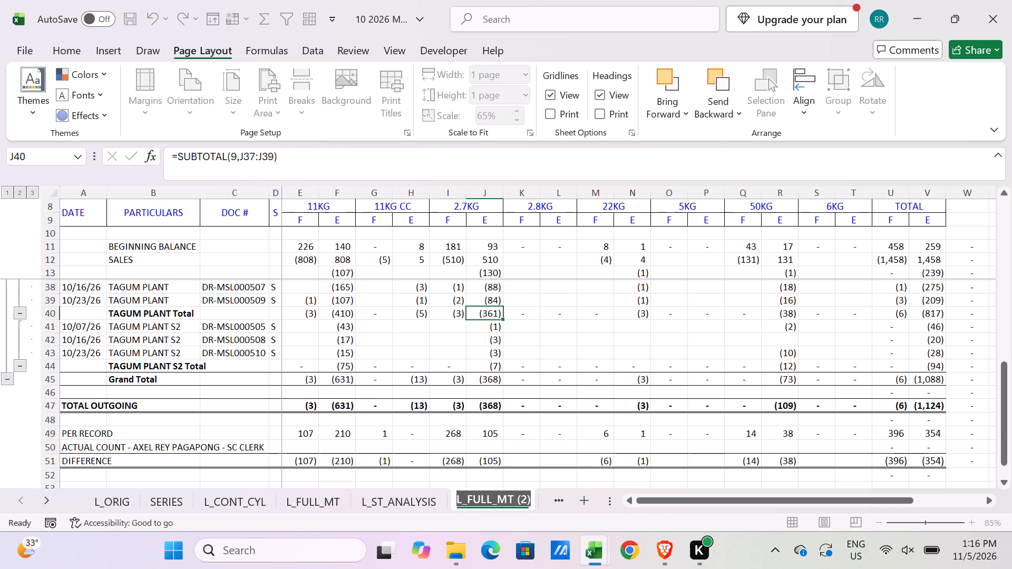
text(L_VALIDATED)
key(Return)
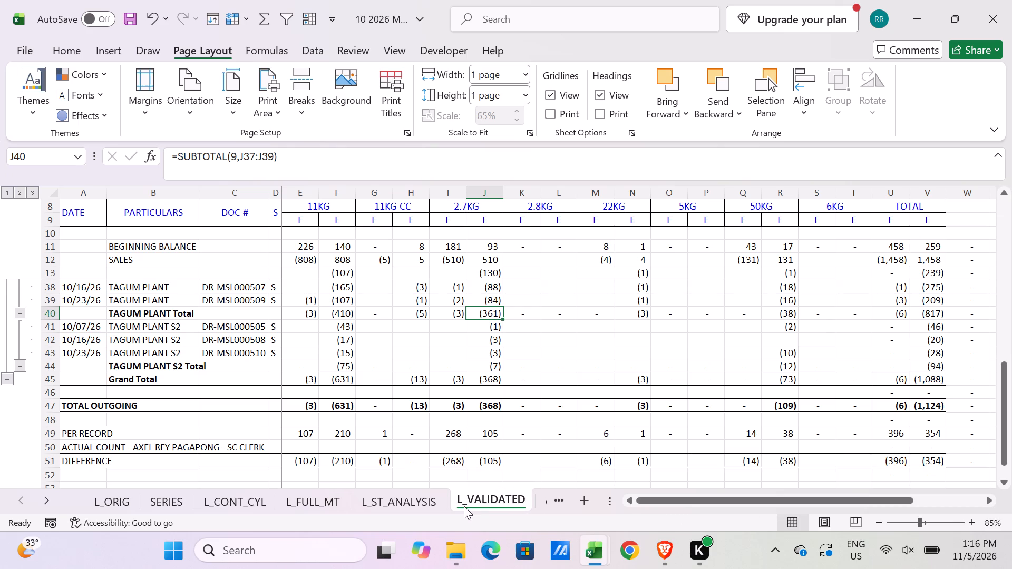
Remove all subtotals from the stock transfer and scheme entries in A14:V47 of the L_VALIDATED sheet.
scroll(396, 429, up, 14)
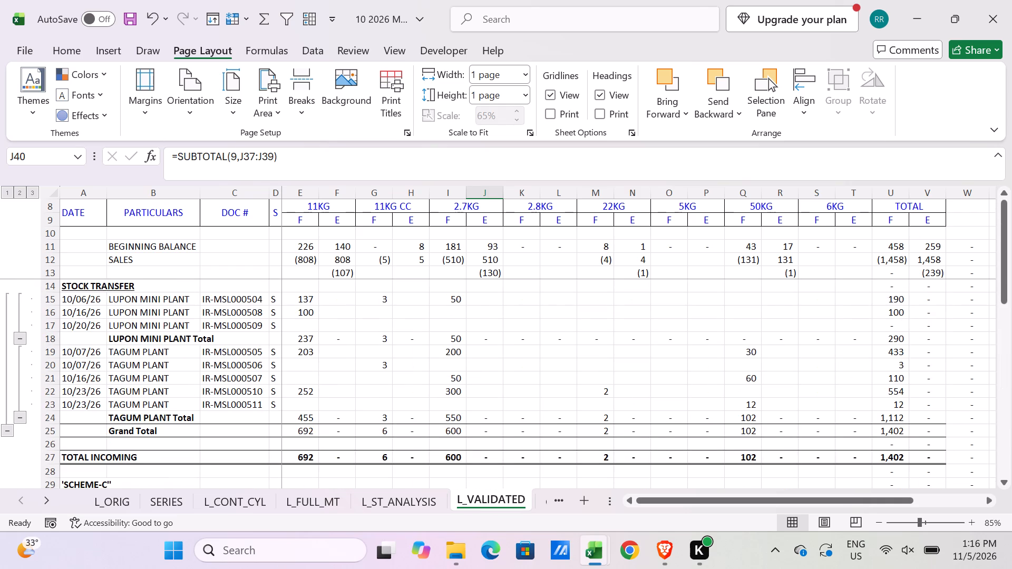
click(88, 286)
scroll(507, 388, down, 3)
scroll(581, 407, down, 4)
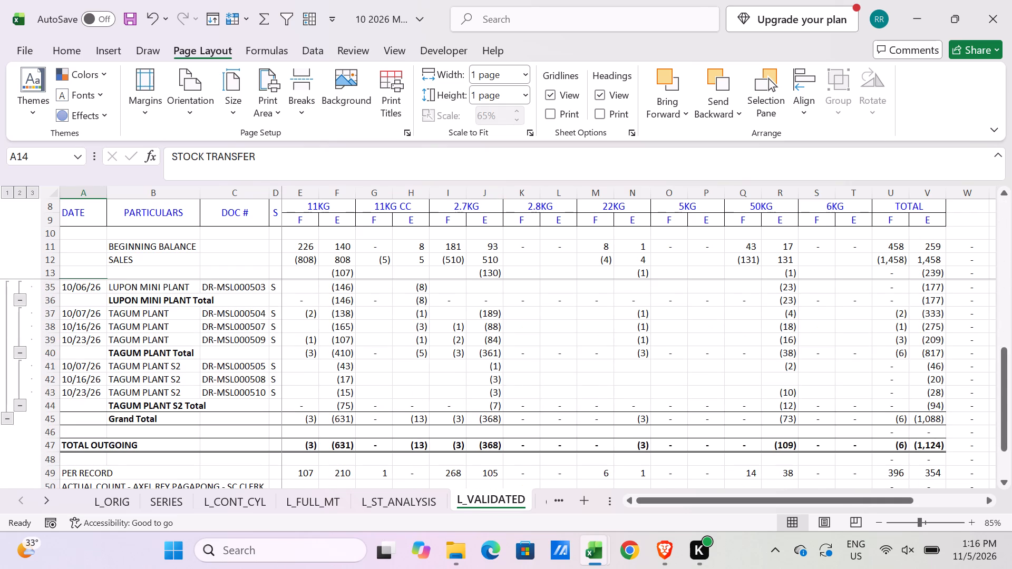
scroll(830, 420, down, 3)
shift+click(929, 329)
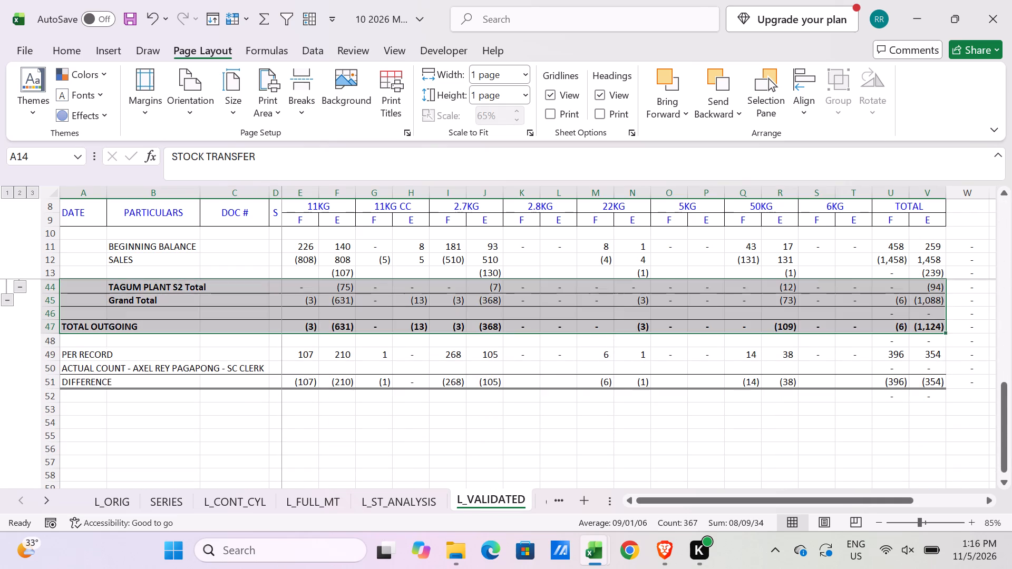
scroll(642, 335, up, 4)
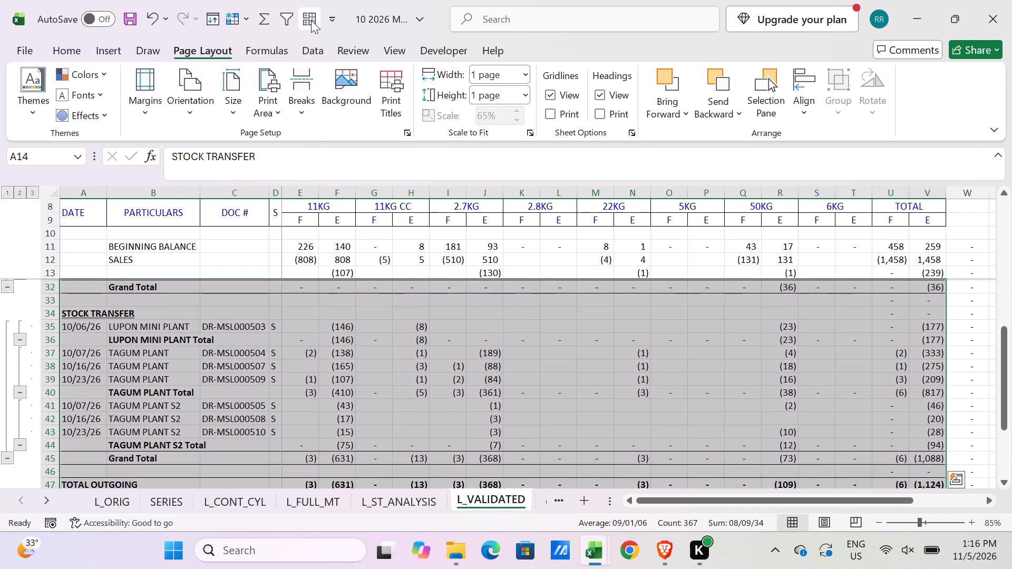
click(311, 20)
click(557, 369)
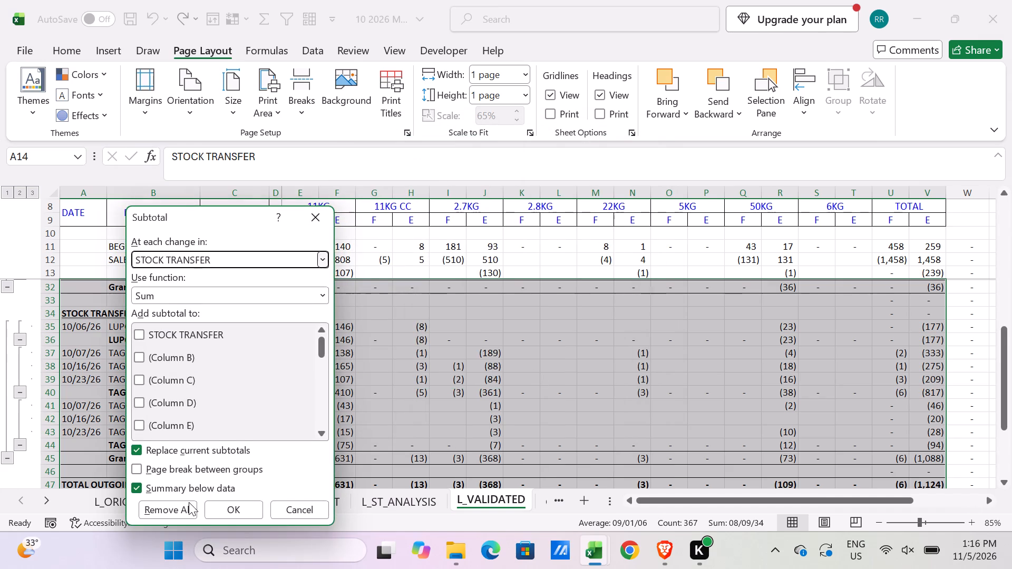
click(189, 502)
click(540, 301)
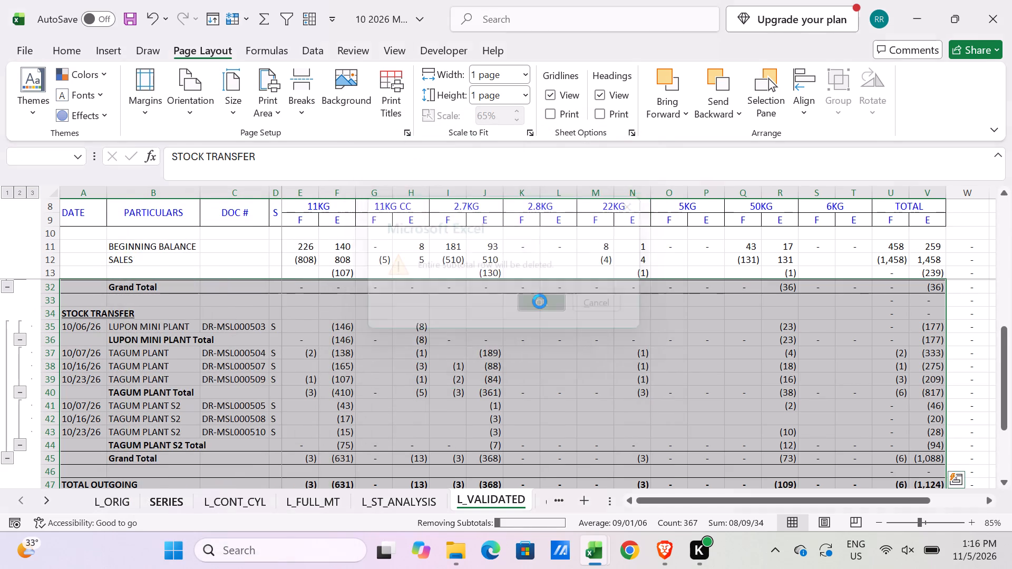
Sort the entries in A14:V36 of L_VALIDATED by Column A oldest to newest, with Column C as the second sort level.
scroll(415, 421, up, 16)
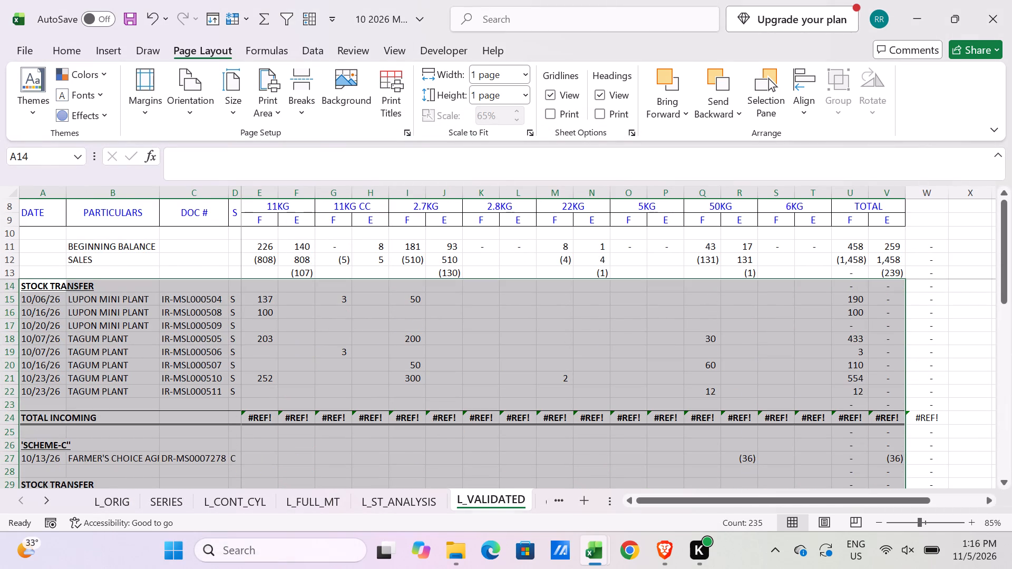
click(46, 288)
scroll(736, 397, down, 4)
scroll(803, 408, down, 2)
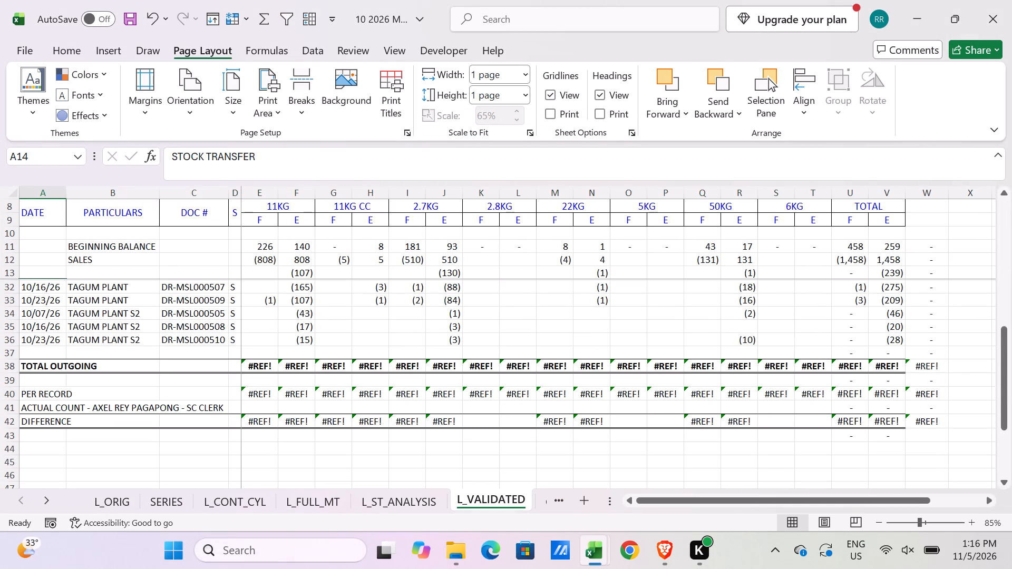
shift+click(898, 340)
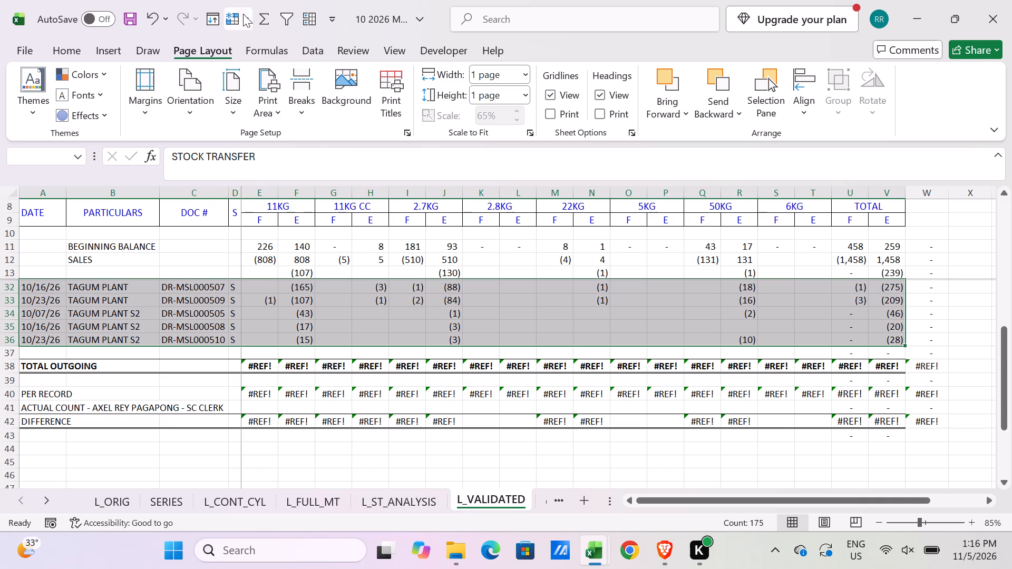
click(215, 18)
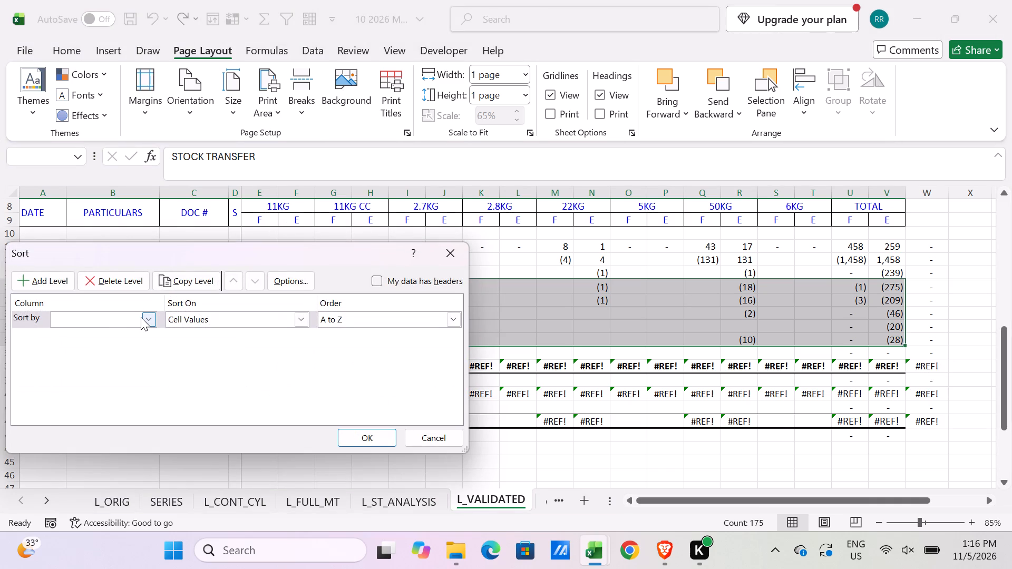
click(141, 317)
click(81, 332)
click(37, 280)
click(94, 338)
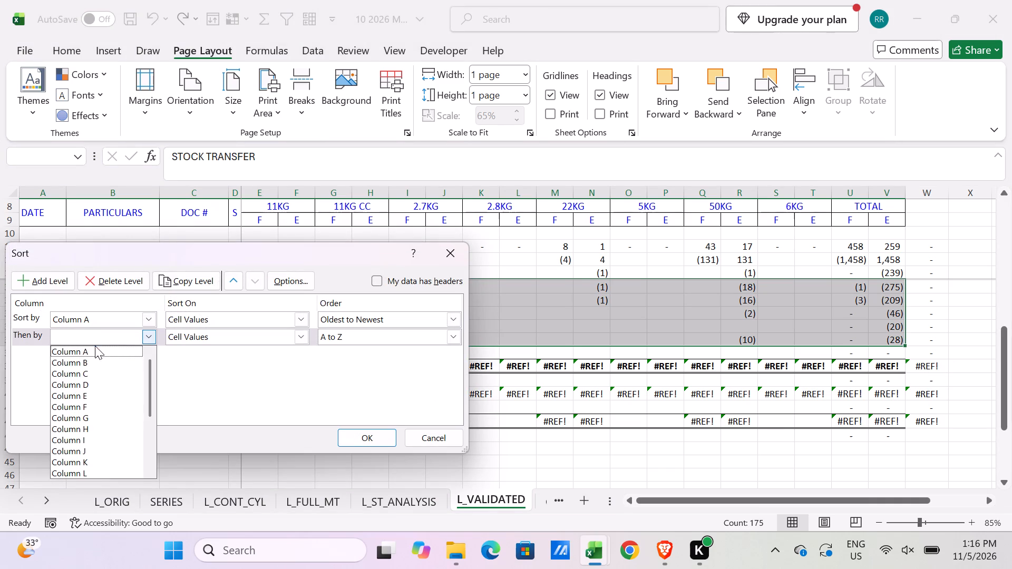
click(87, 378)
click(358, 437)
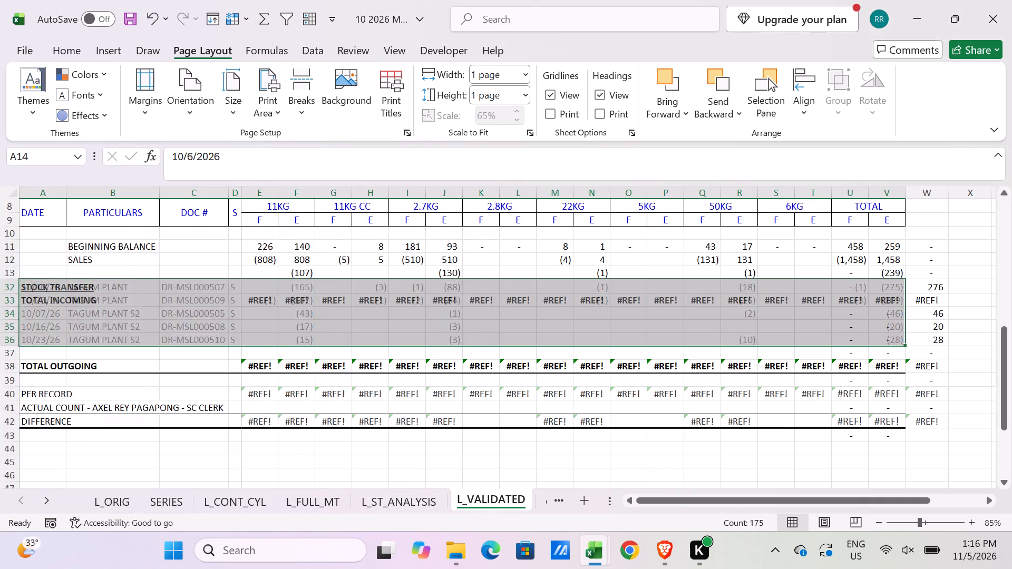
Apply uniform single-line top, inner and bottom horizontal borders to the sorted dated entries in A14:V29.
scroll(611, 406, up, 3)
shift+click(892, 371)
right_click(573, 311)
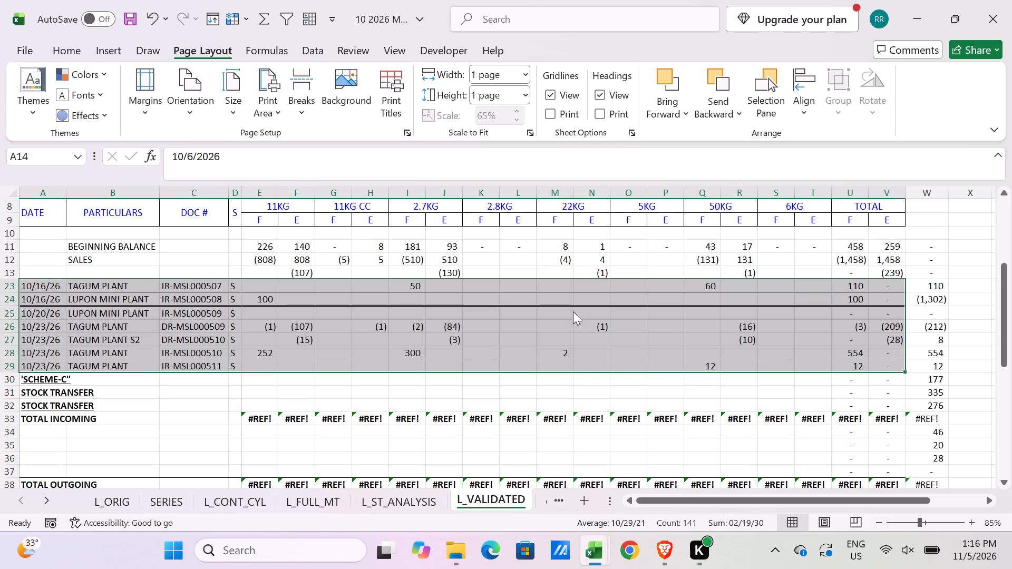
click(622, 394)
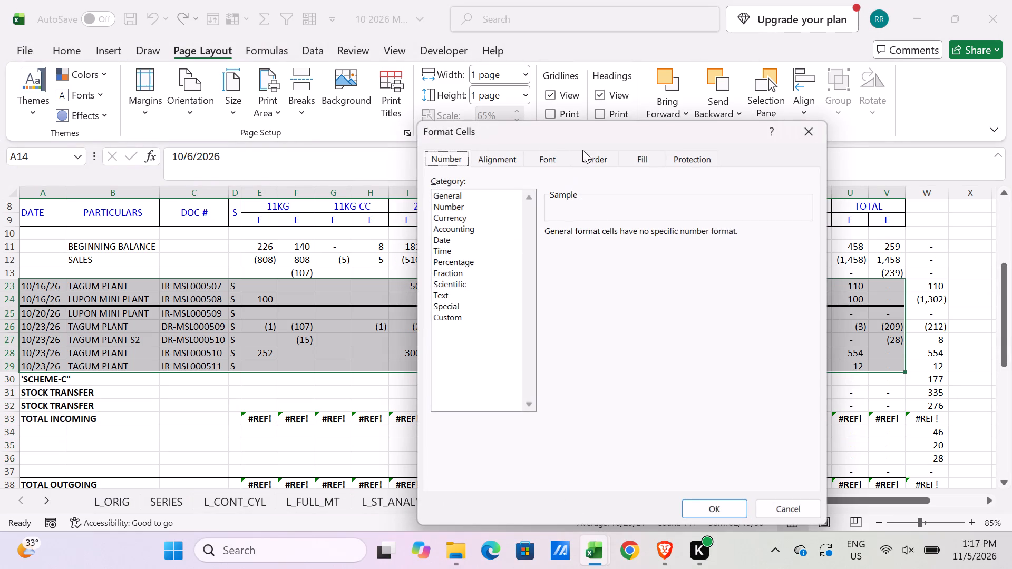
click(591, 152)
click(563, 267)
click(566, 301)
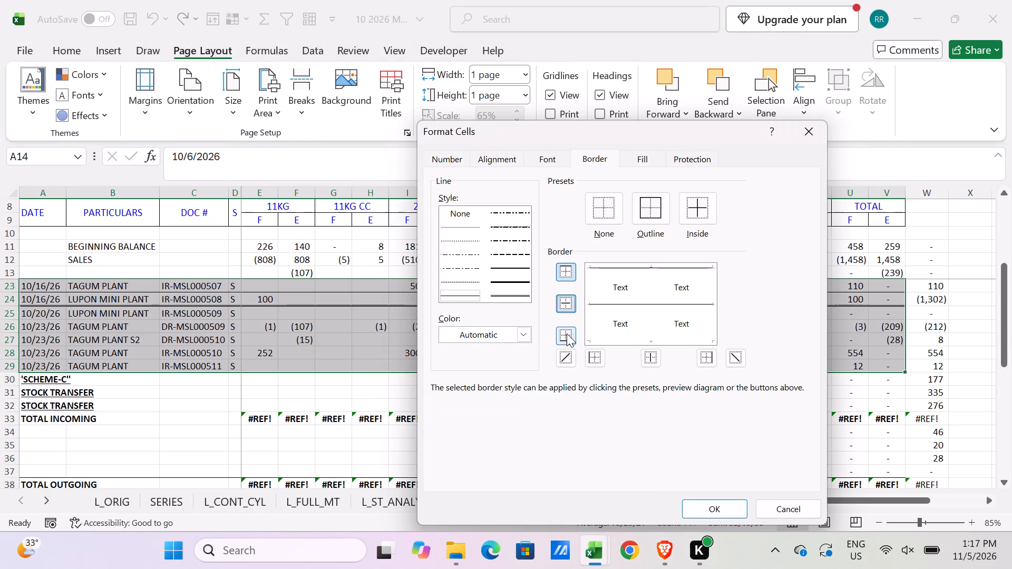
click(567, 333)
click(713, 510)
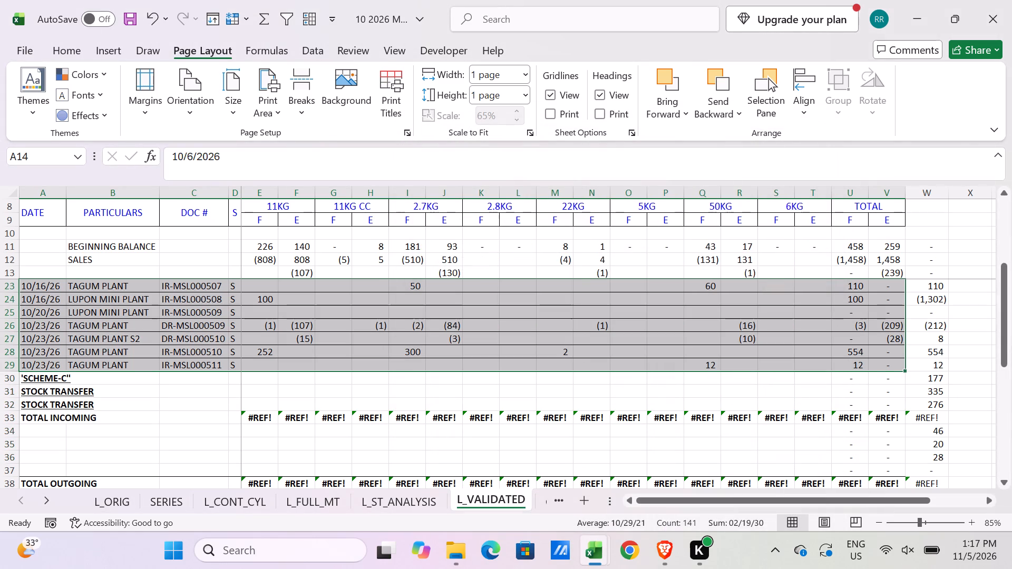
Delete rows 30 to 38, from the leftover 'SCHEME-C' and STOCK TRANSFER headings through TOTAL OUTGOING.
drag(12, 378, 24, 420)
key(ctrl+minus)
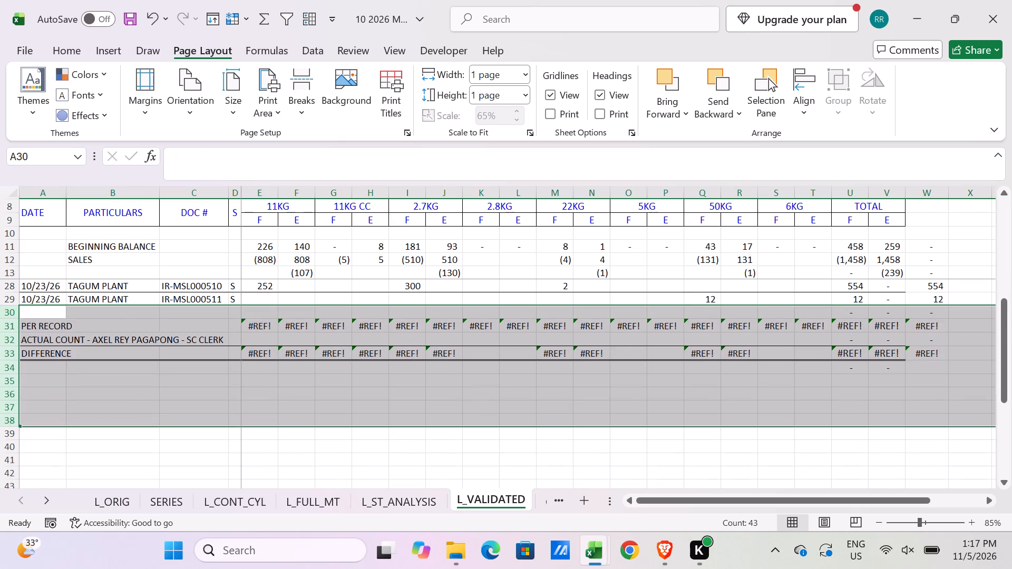
Set the PER RECORD cell E31 to =SUM(E11:E29) and fill the formula across to T31.
click(272, 320)
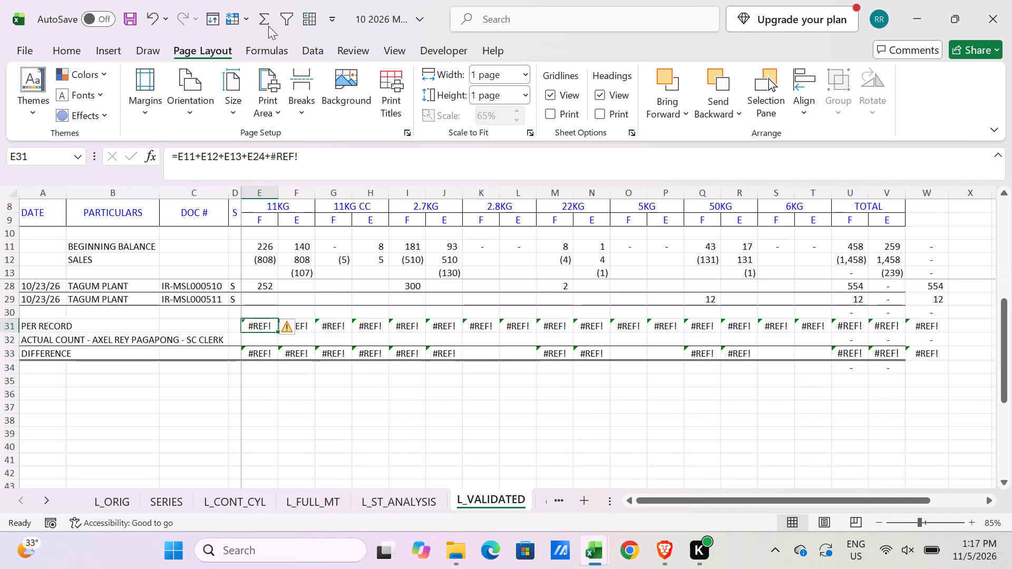
click(264, 26)
click(254, 240)
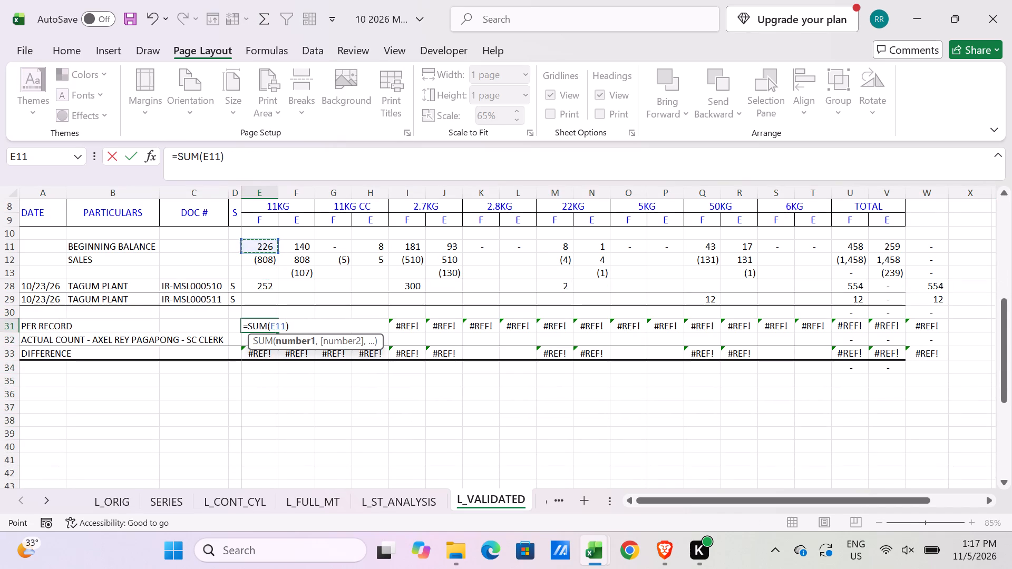
shift+click(260, 305)
key(Return)
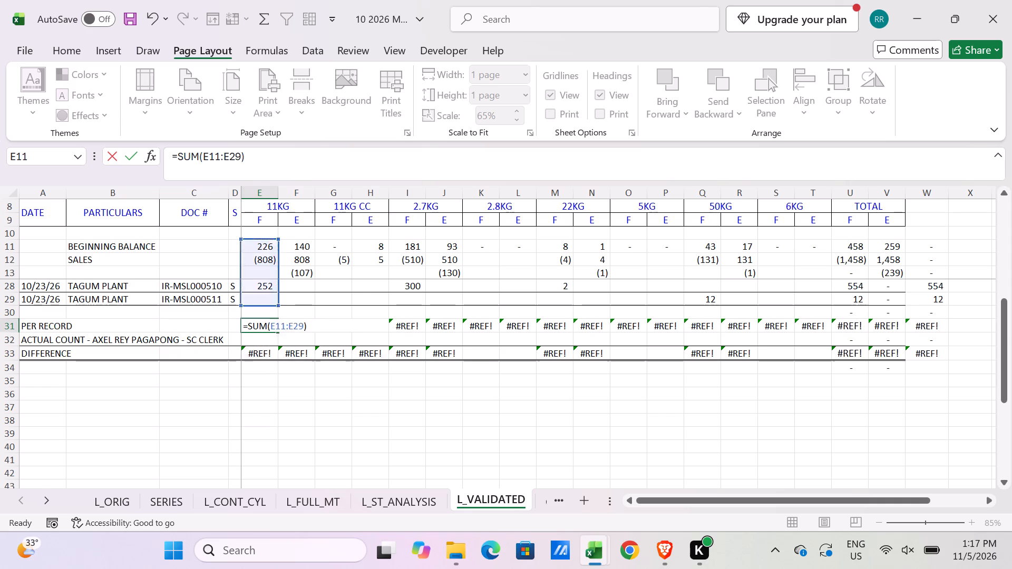
click(259, 324)
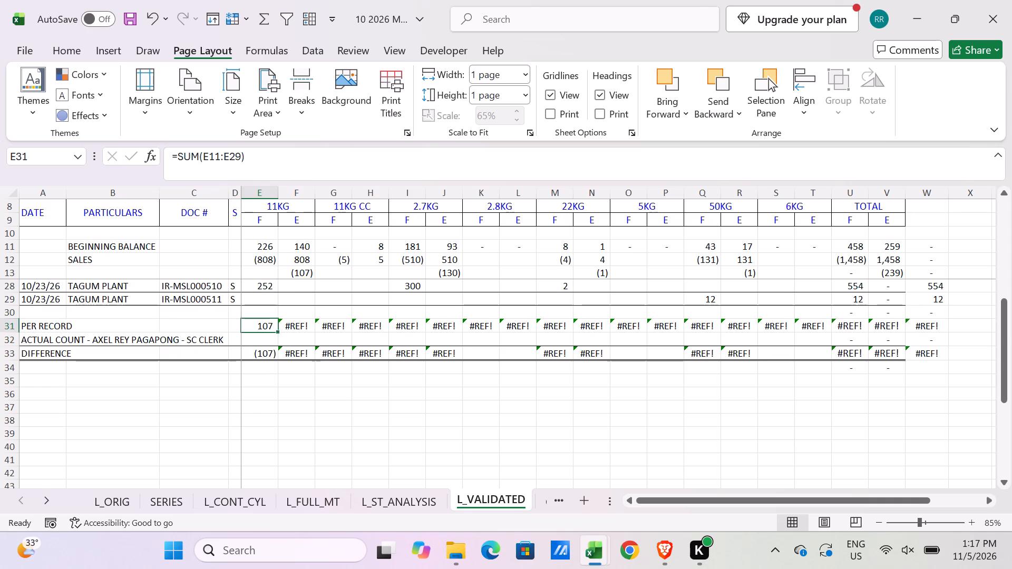
drag(276, 331, 837, 331)
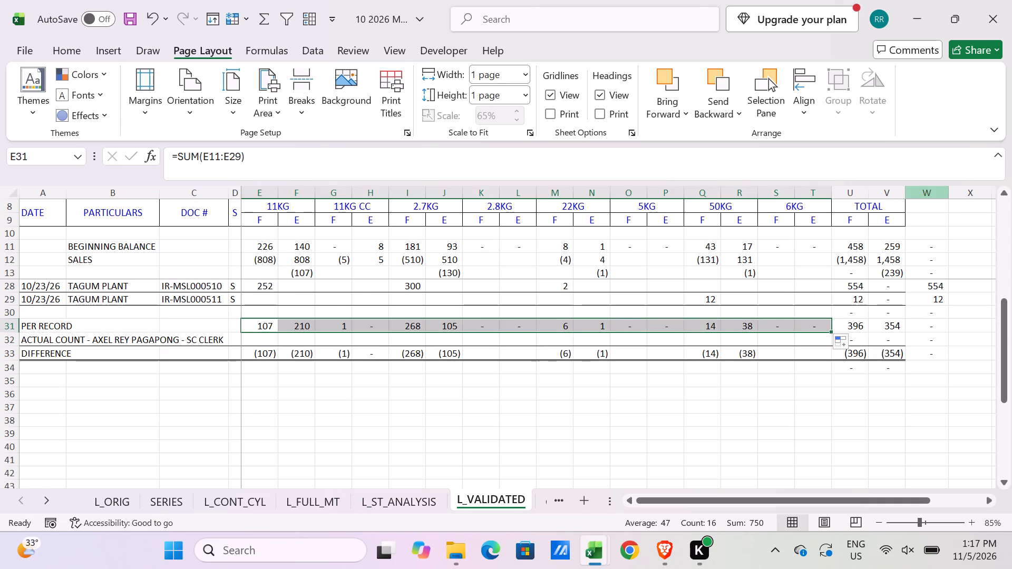
Delete the check column W beside the TOTAL columns on the L_VALIDATED sheet.
click(933, 199)
key(ctrl+minus)
scroll(586, 339, up, 3)
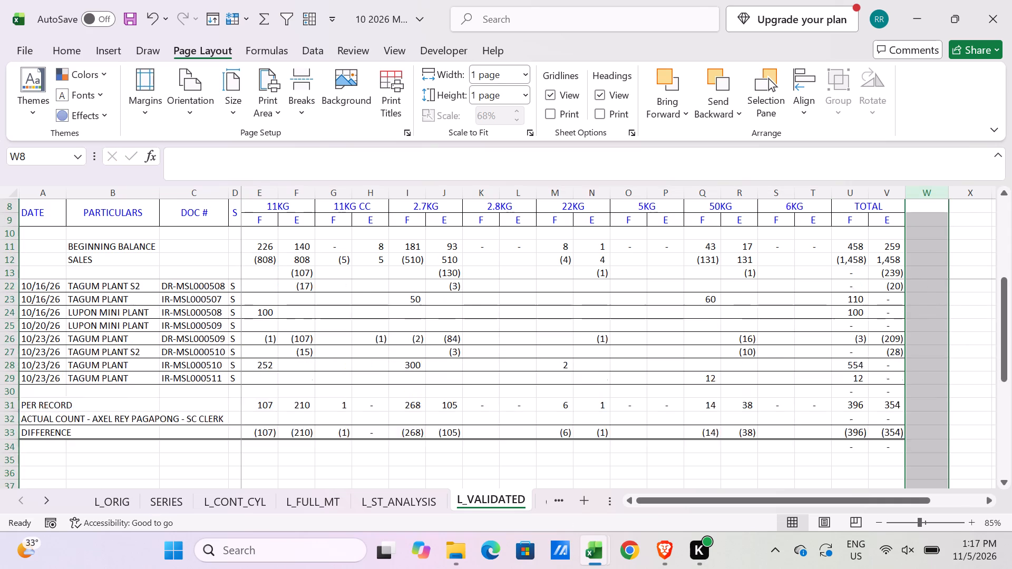
scroll(429, 358, up, 3)
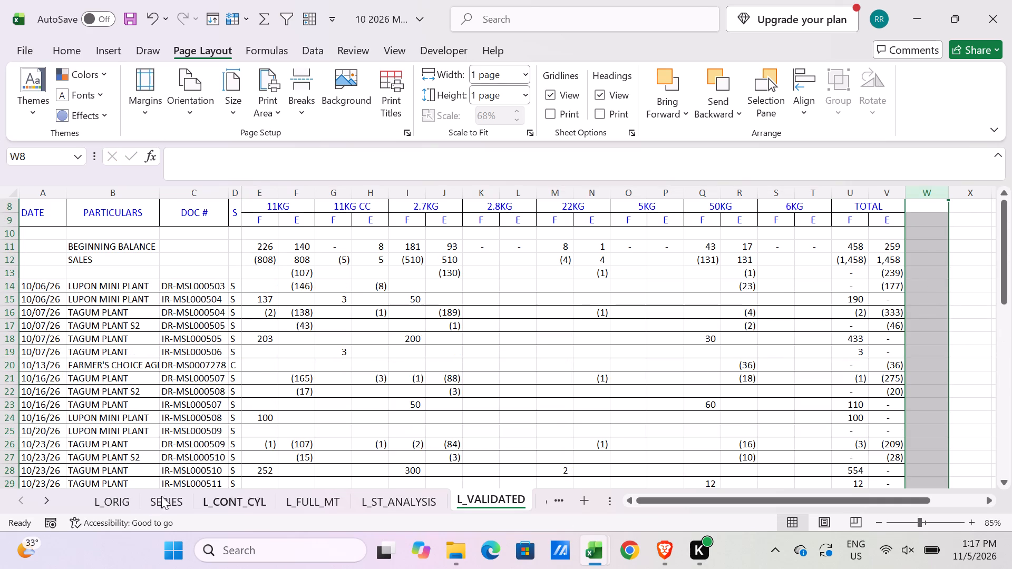
Rename the GASES sheet as G_ORIG.
triple_click(47, 502)
click(47, 502)
drag(47, 502, 66, 503)
click(457, 505)
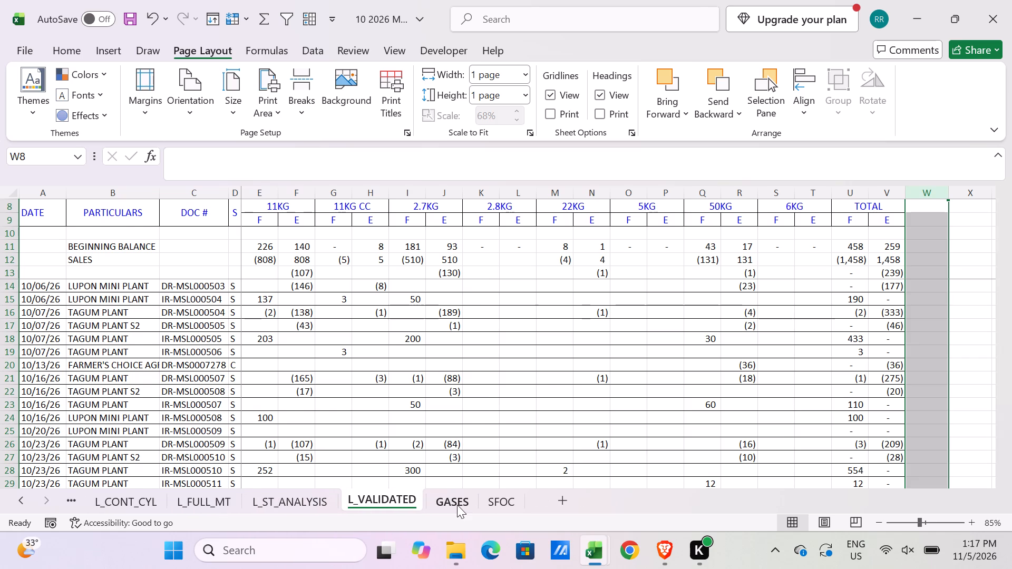
click(457, 505)
text(G_ORIG)
key(Return)
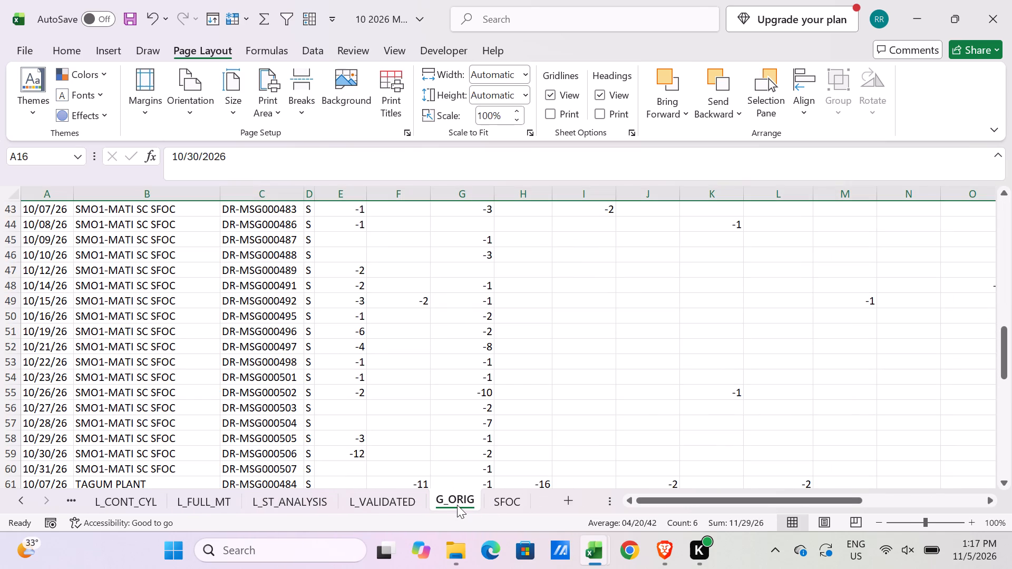
Duplicate the G_ORIG sheet, place the copy before SFOC and name it G-SERIES.
drag(457, 505, 511, 498)
double_click(449, 498)
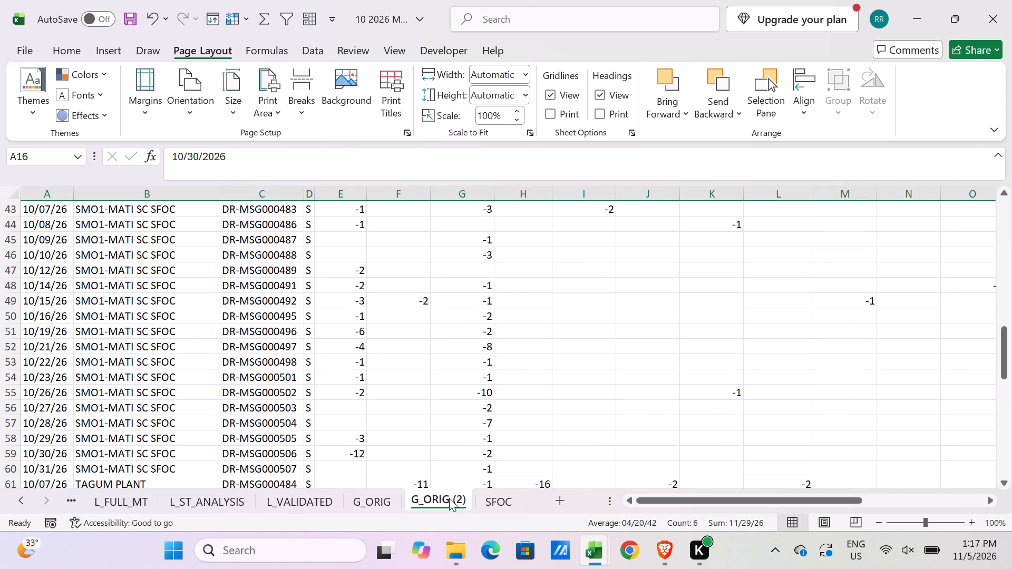
text(G-SERIES)
key(Return)
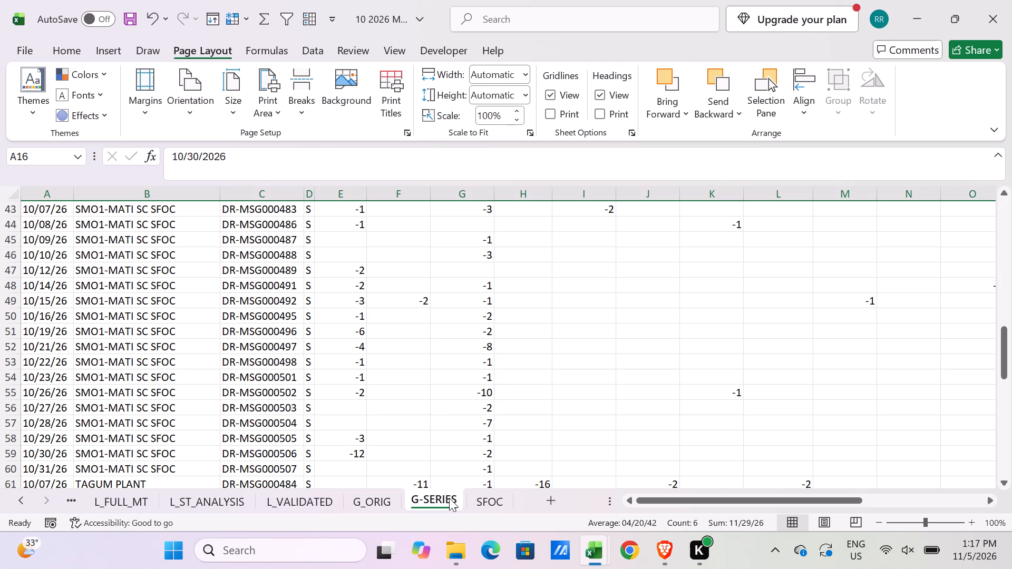